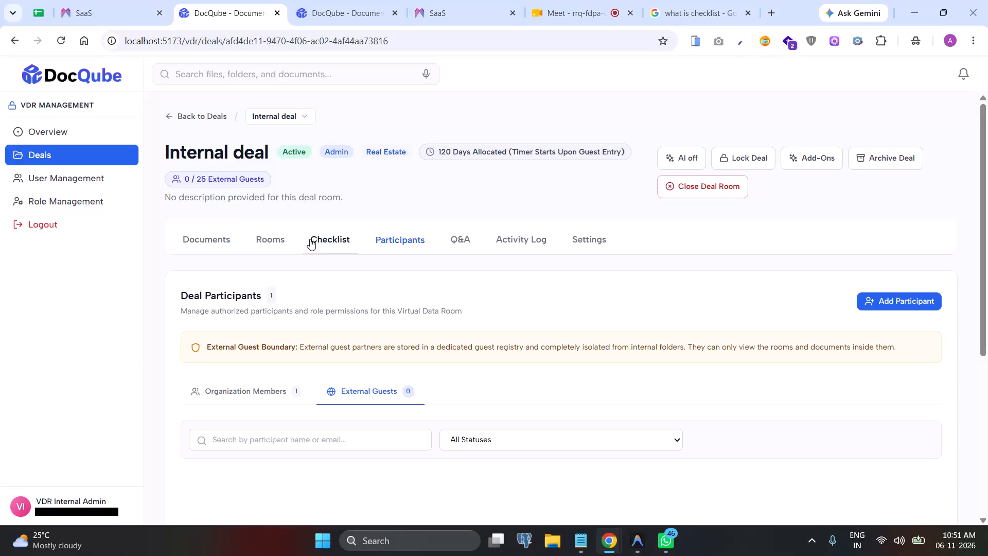
Compare the Organization Members and External Guests lists of the Internal deal, including the notice on external guest boundaries.
click(271, 386)
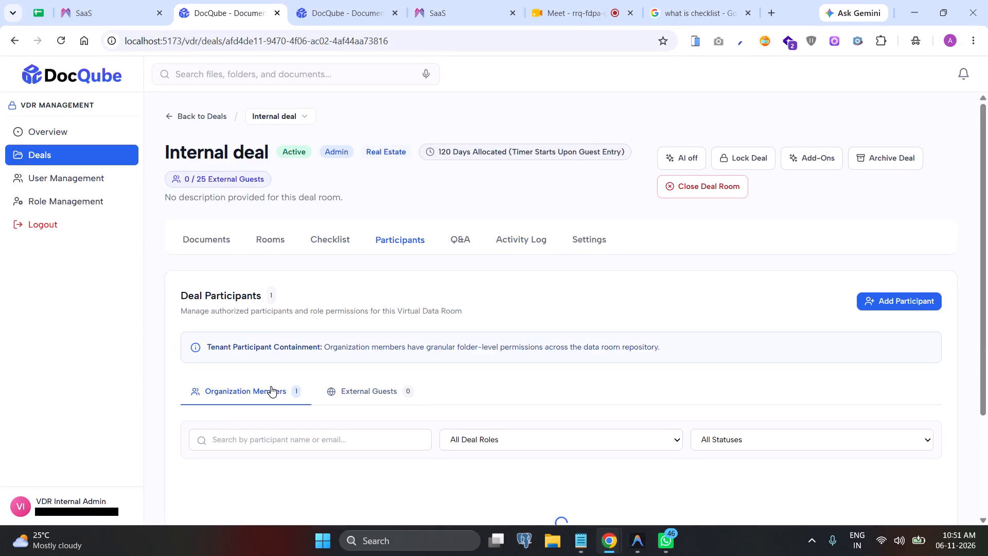
scroll(271, 386, down, 1)
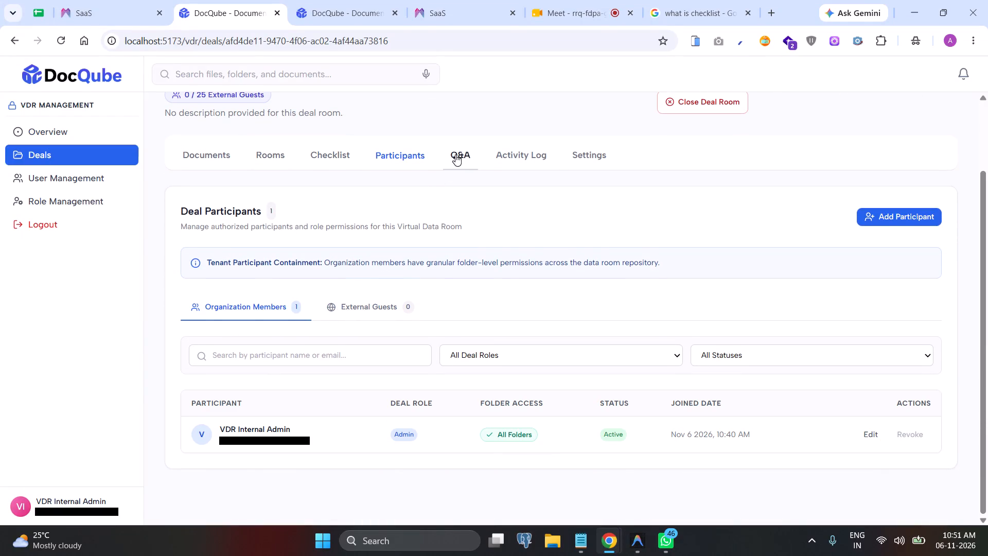
click(351, 309)
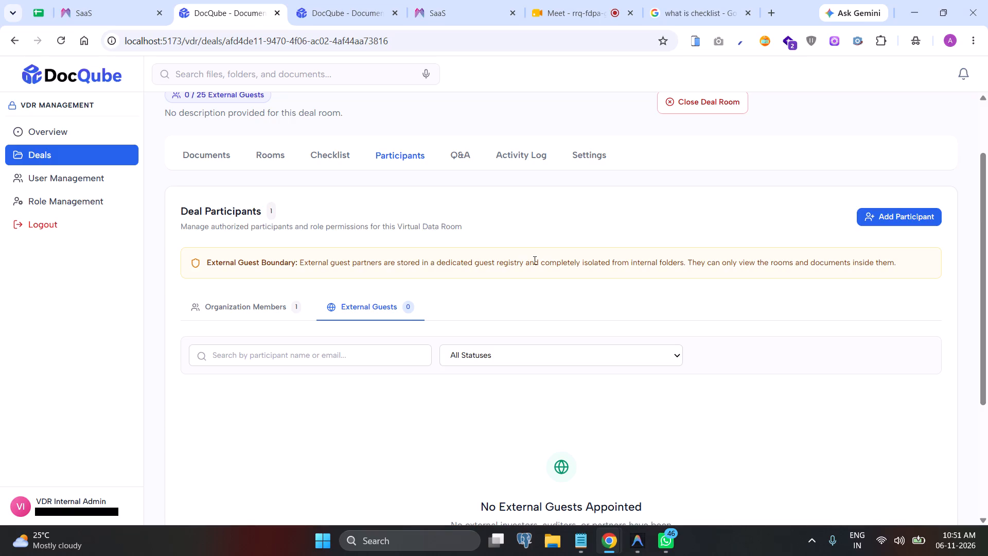
drag(310, 267, 347, 272)
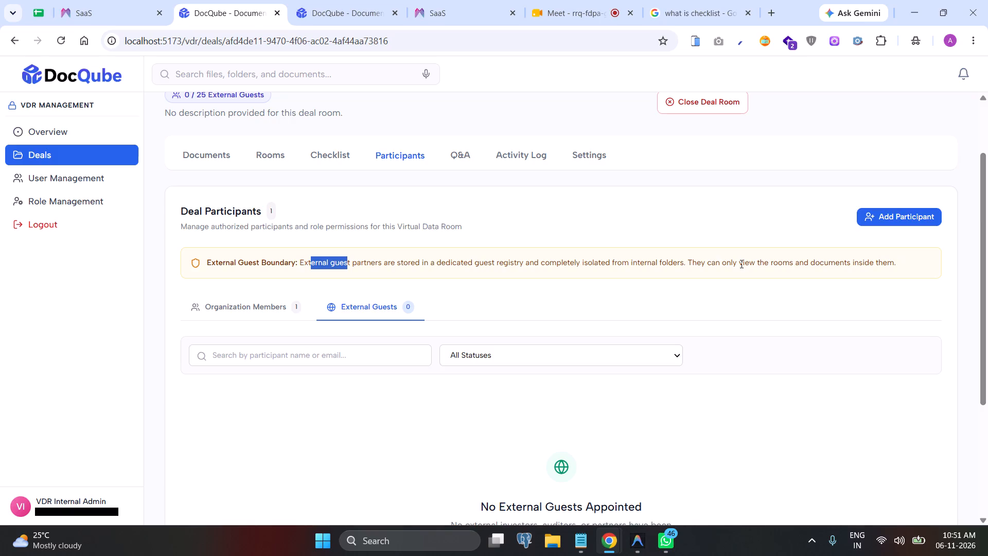
click(264, 301)
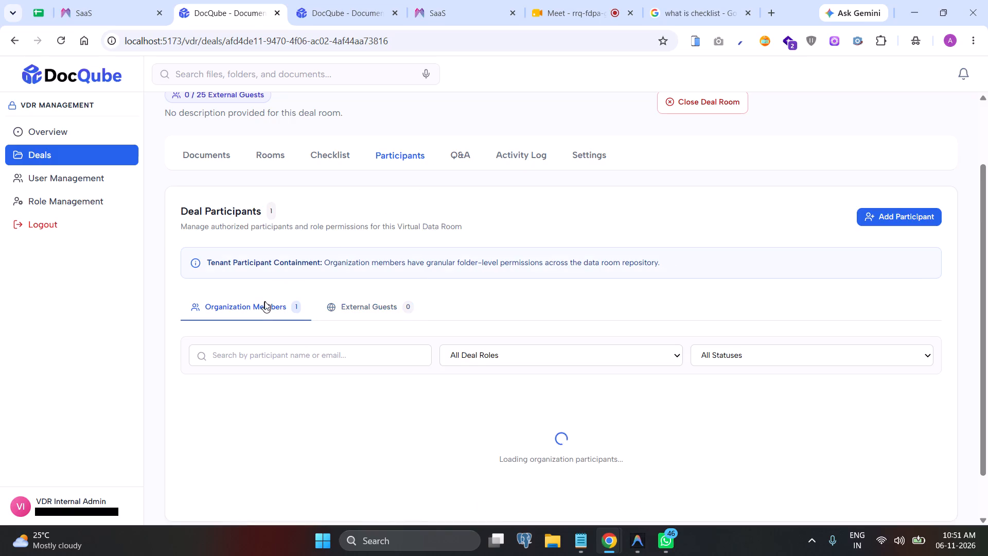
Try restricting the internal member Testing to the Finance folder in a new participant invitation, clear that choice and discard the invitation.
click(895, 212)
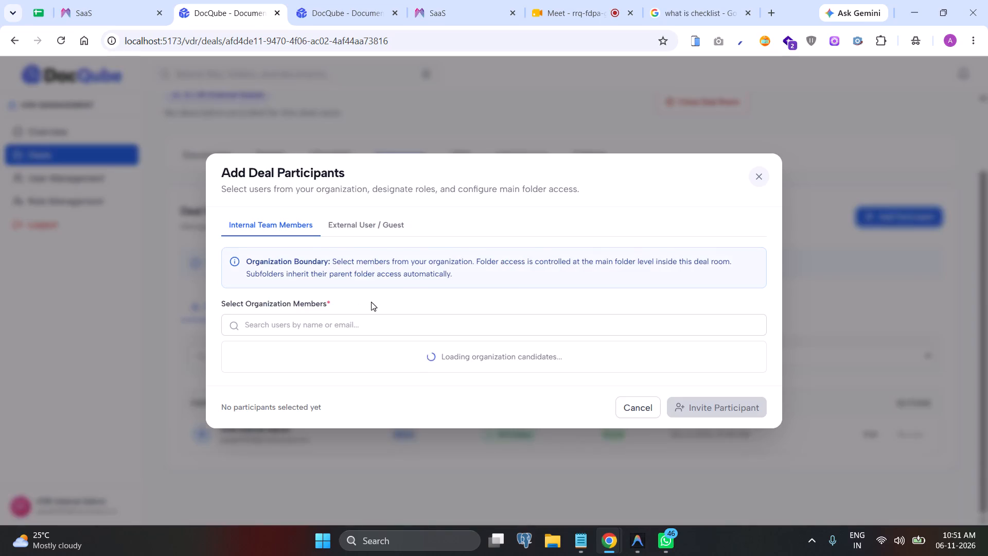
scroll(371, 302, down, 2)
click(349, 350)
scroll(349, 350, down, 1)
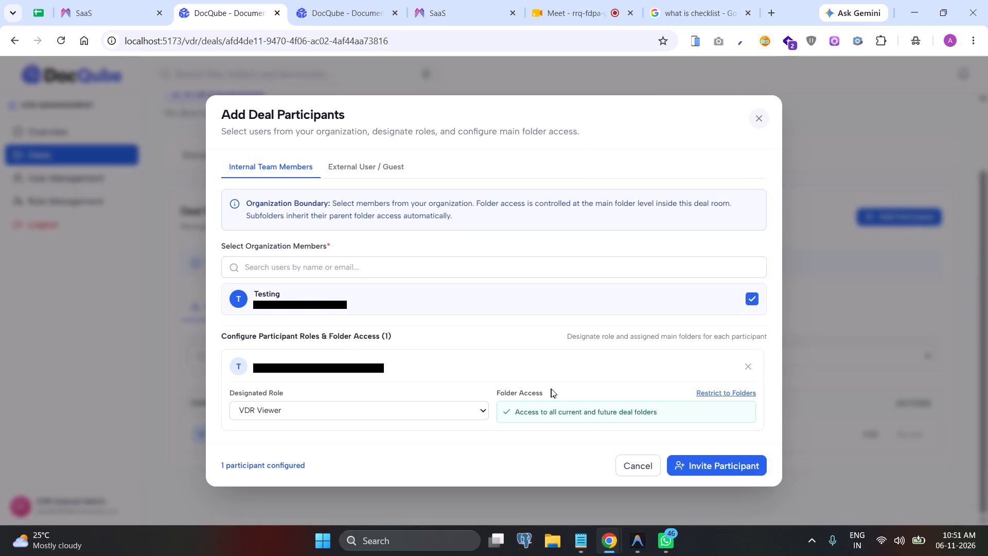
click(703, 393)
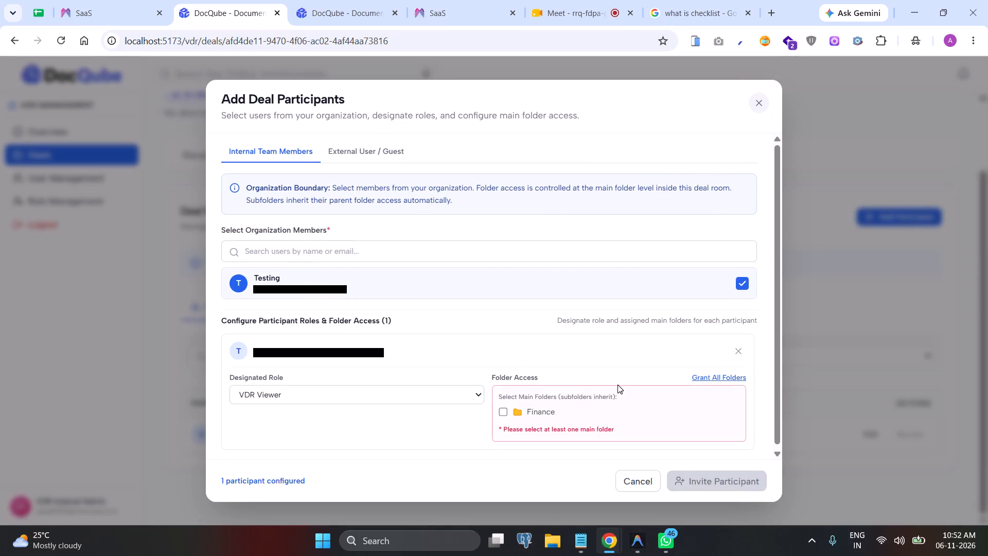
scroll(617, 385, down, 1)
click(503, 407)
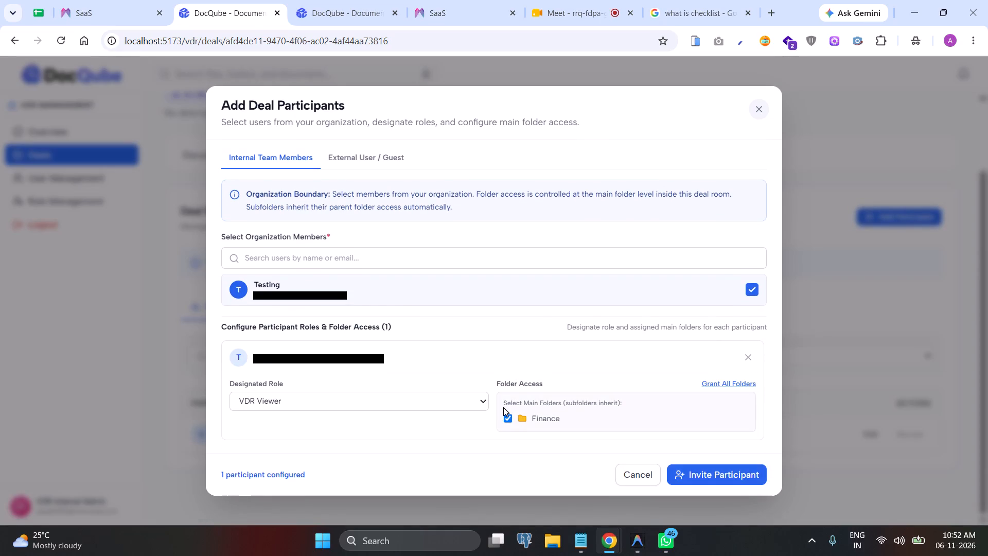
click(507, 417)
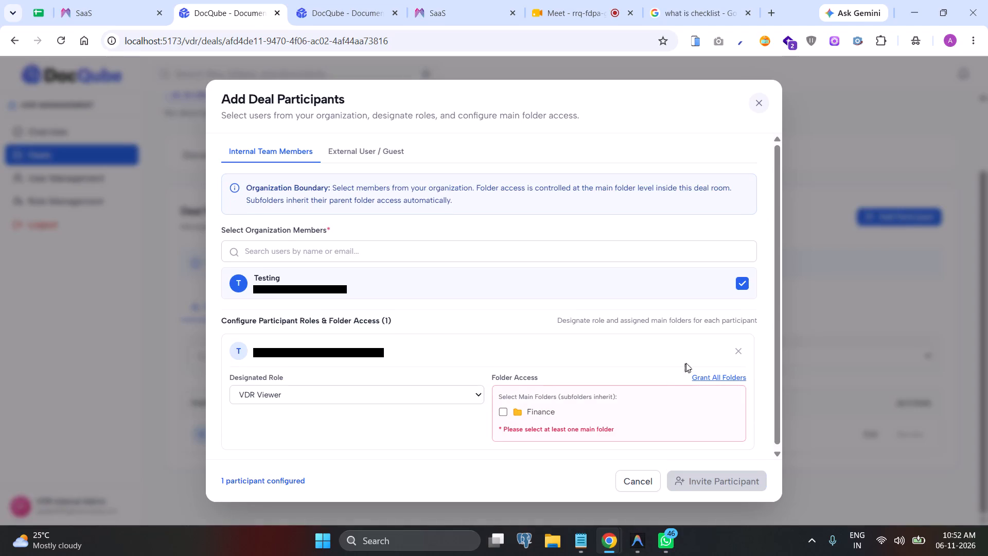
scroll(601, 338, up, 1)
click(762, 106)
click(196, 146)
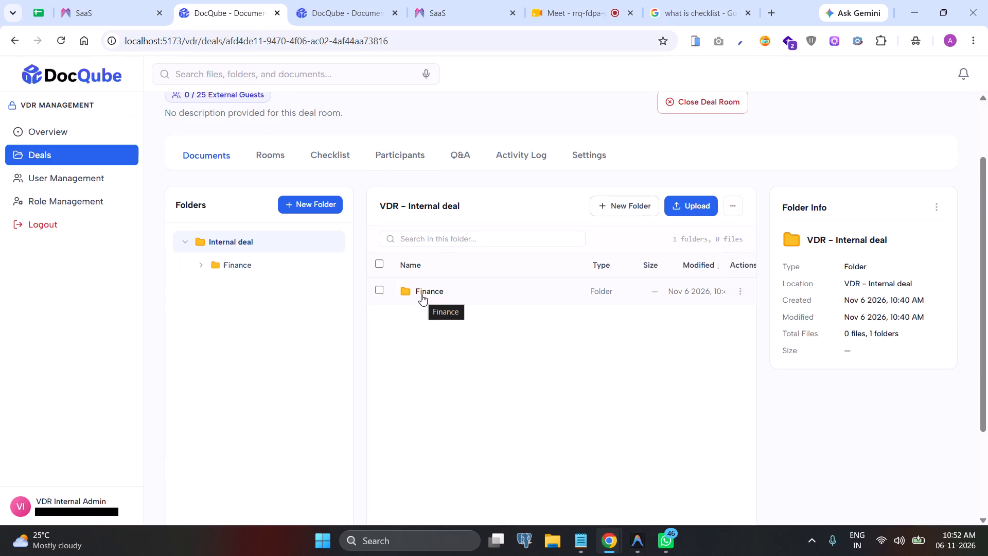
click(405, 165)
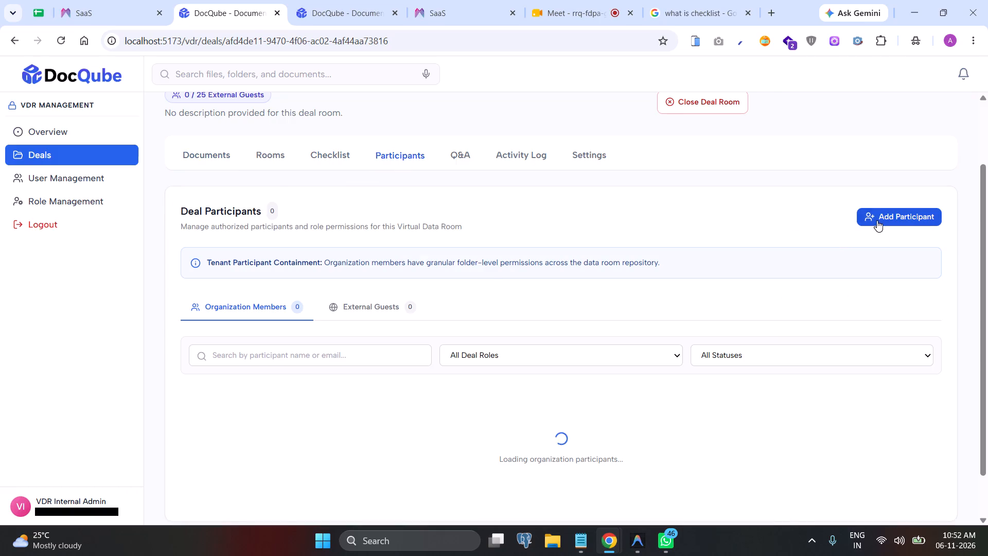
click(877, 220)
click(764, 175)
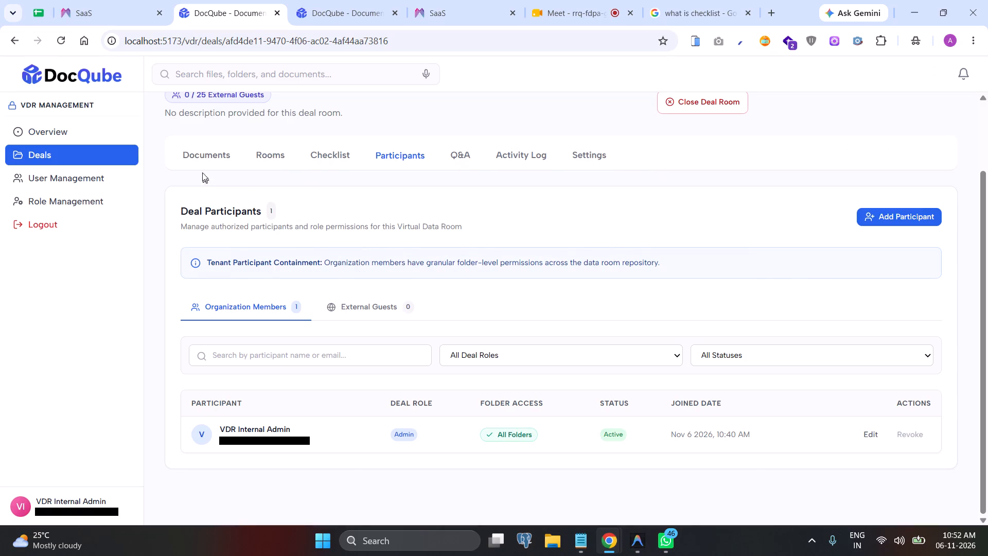
Create a folder named Legal in the Internal deal's documents.
click(202, 165)
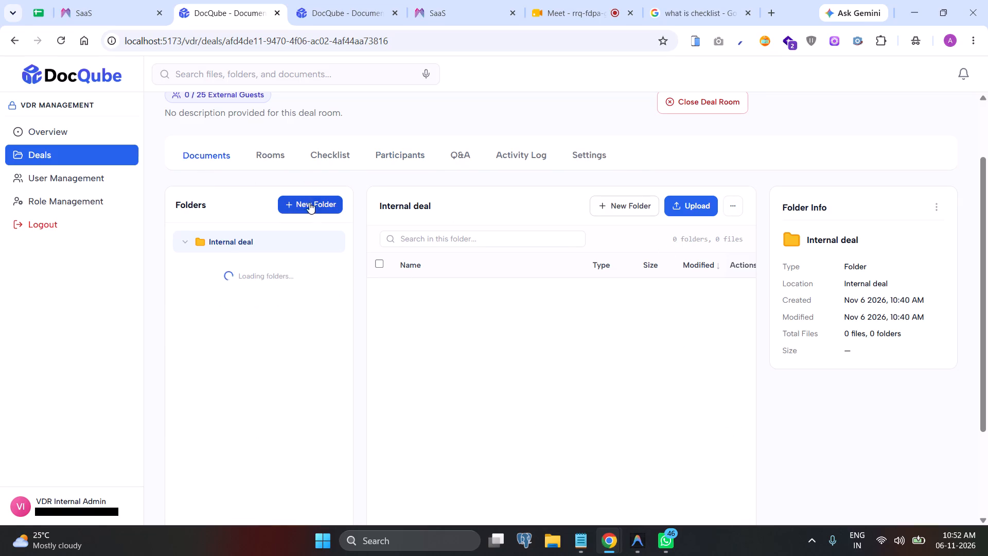
click(307, 201)
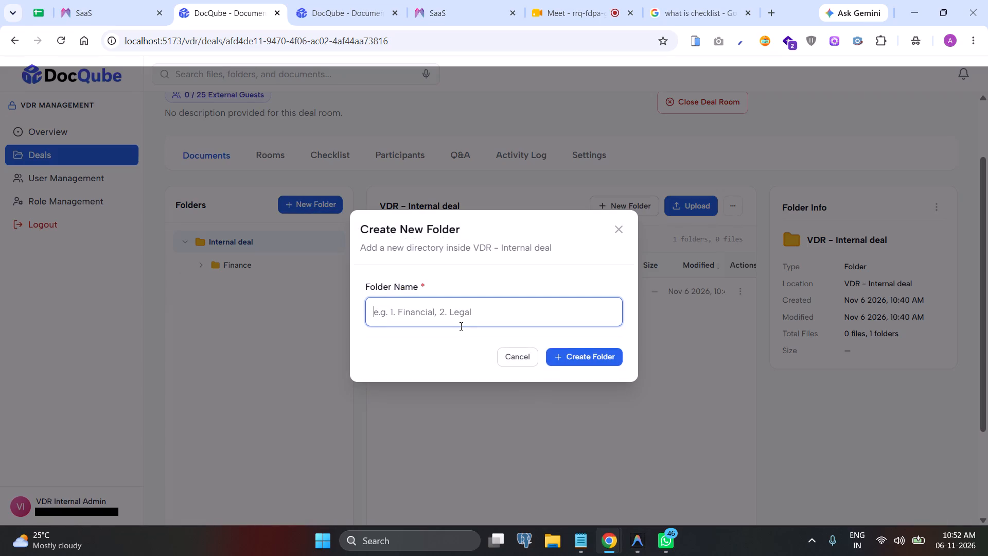
text(egal)
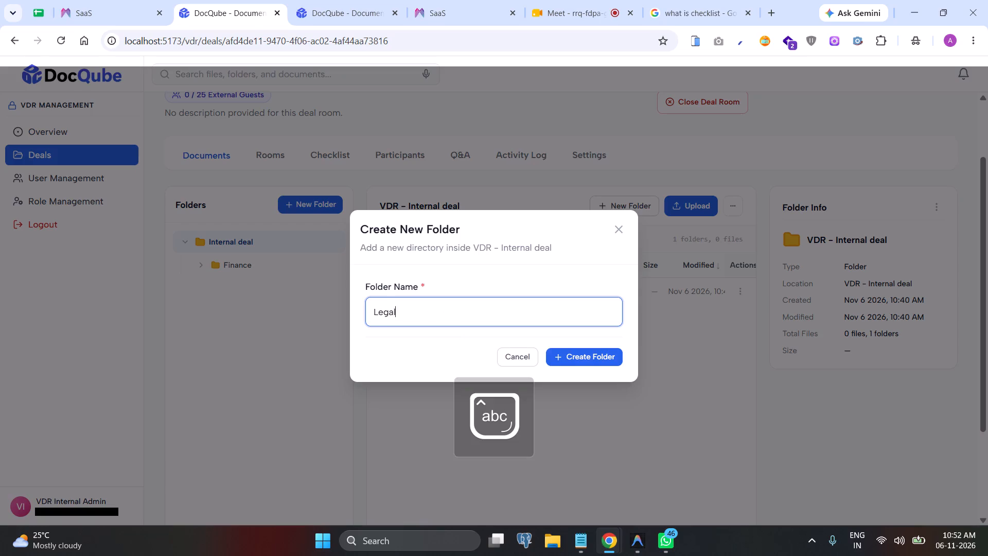
key(Return)
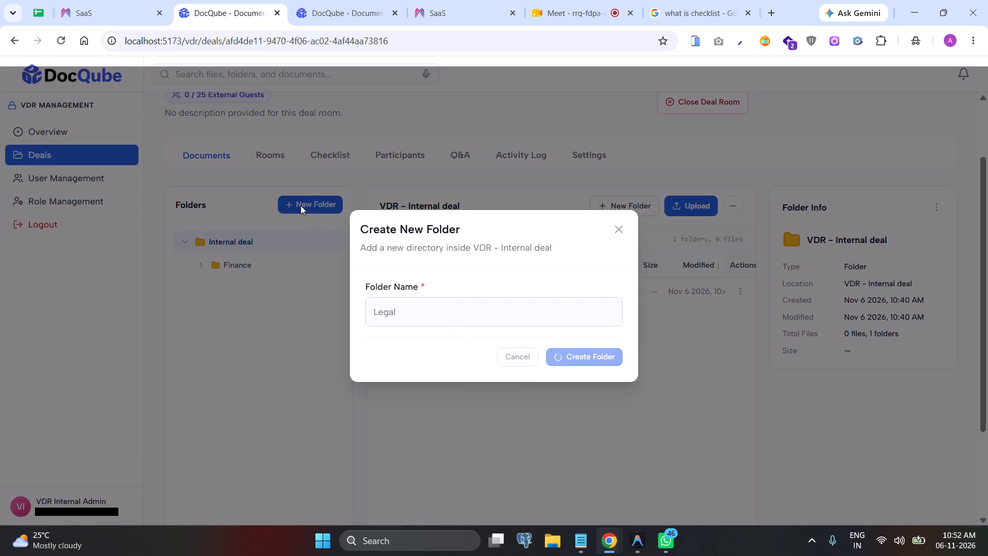
Create a folder named Procurement in the Internal deal's documents.
click(314, 202)
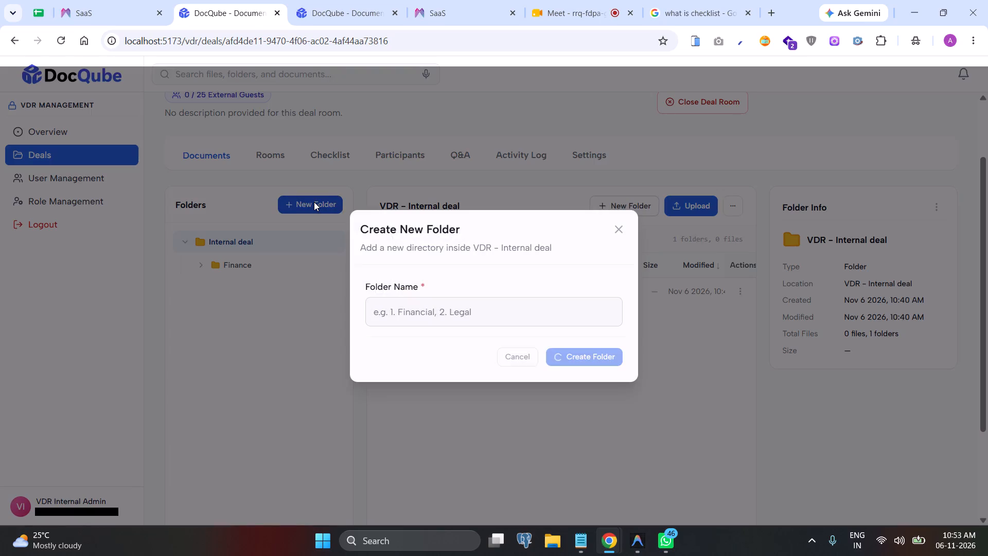
text(pr)
click(422, 318)
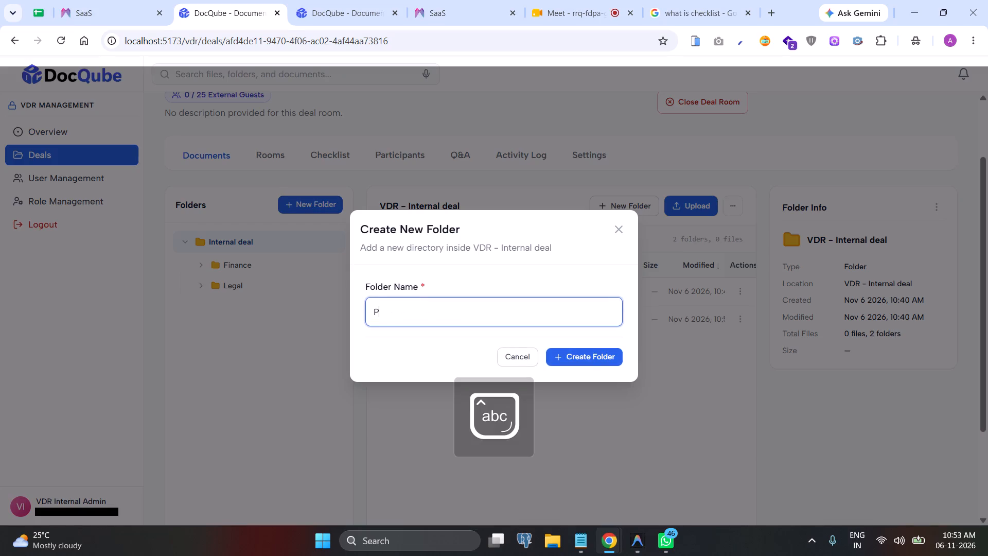
text(rocurement)
key(Return)
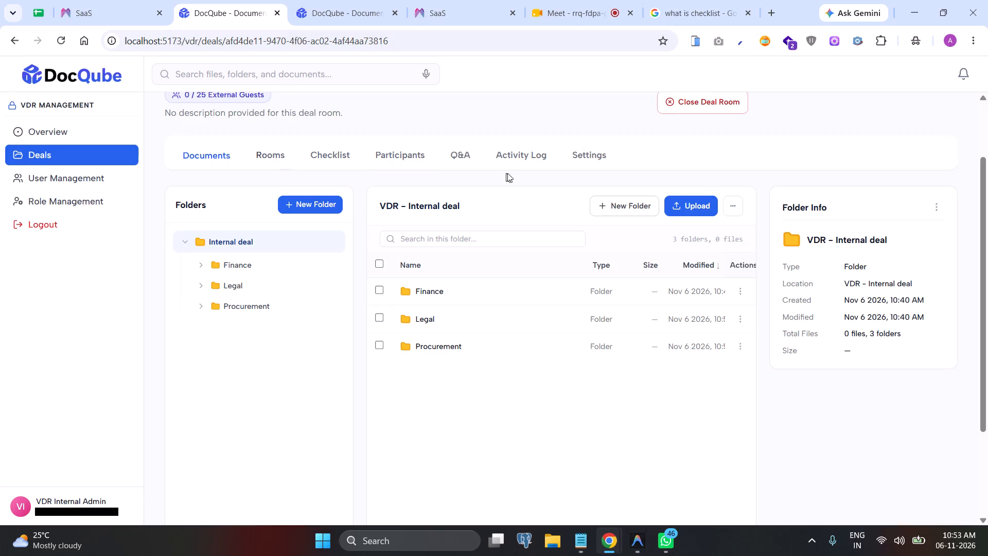
Examine the designated role and restricted folder options for the internal member Testing in a new participant invitation, then close it without inviting.
click(388, 150)
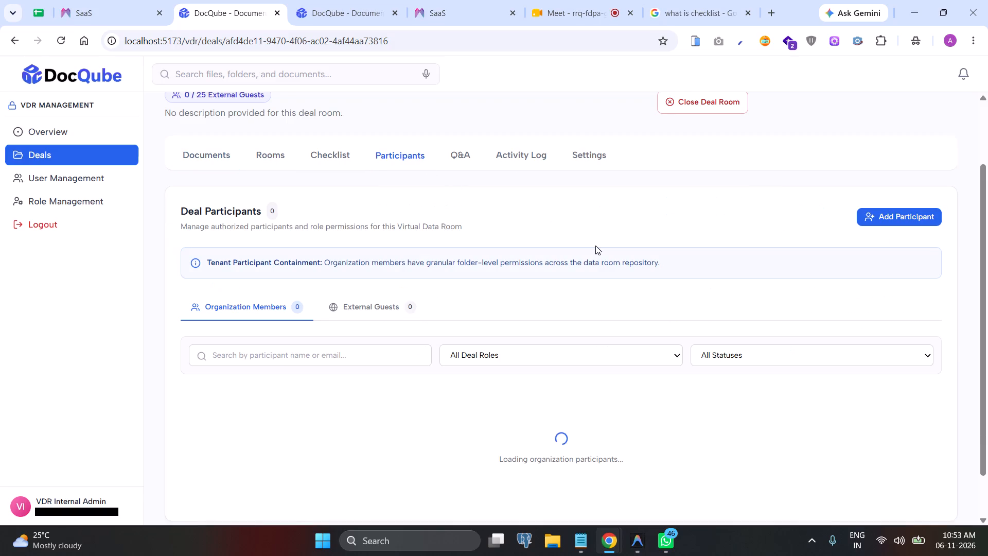
click(888, 221)
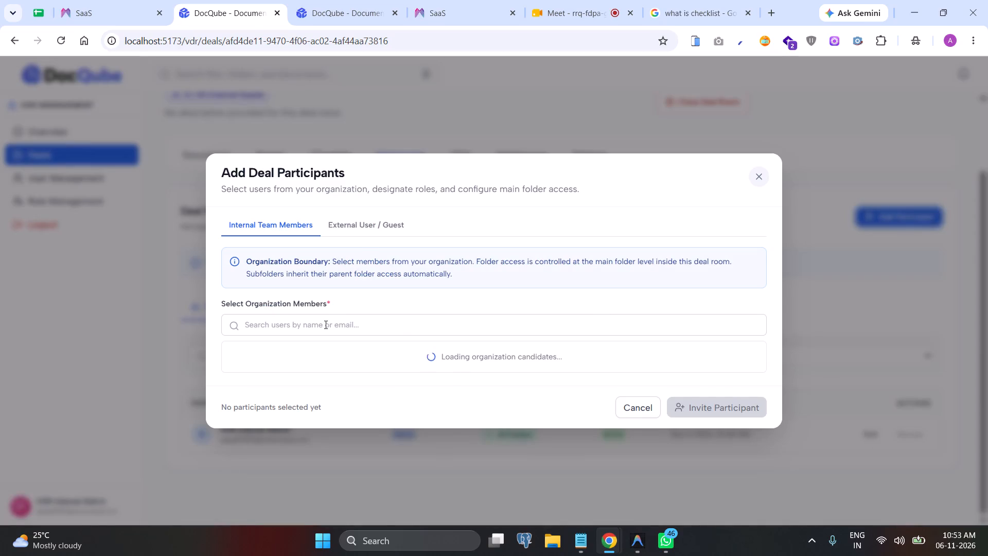
click(317, 359)
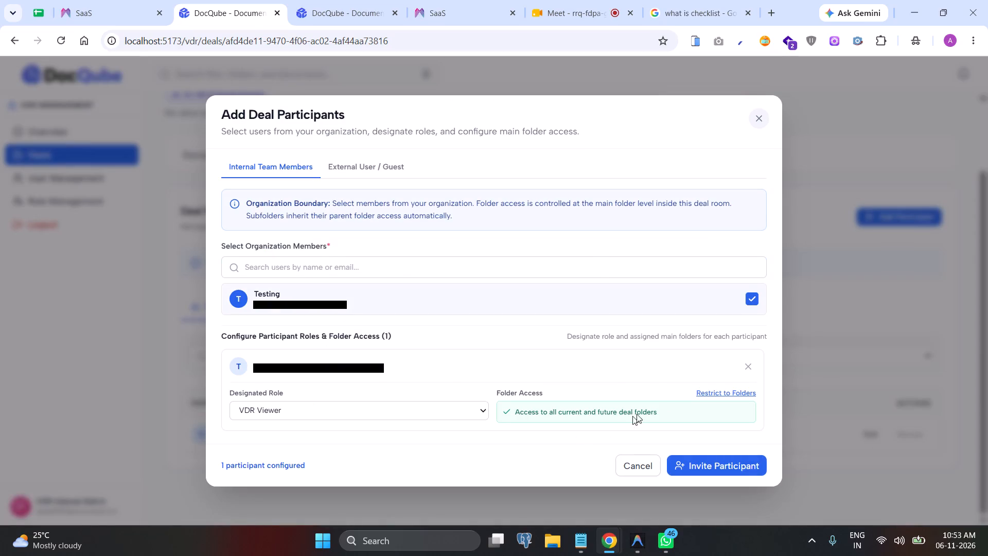
click(718, 388)
scroll(571, 419, down, 1)
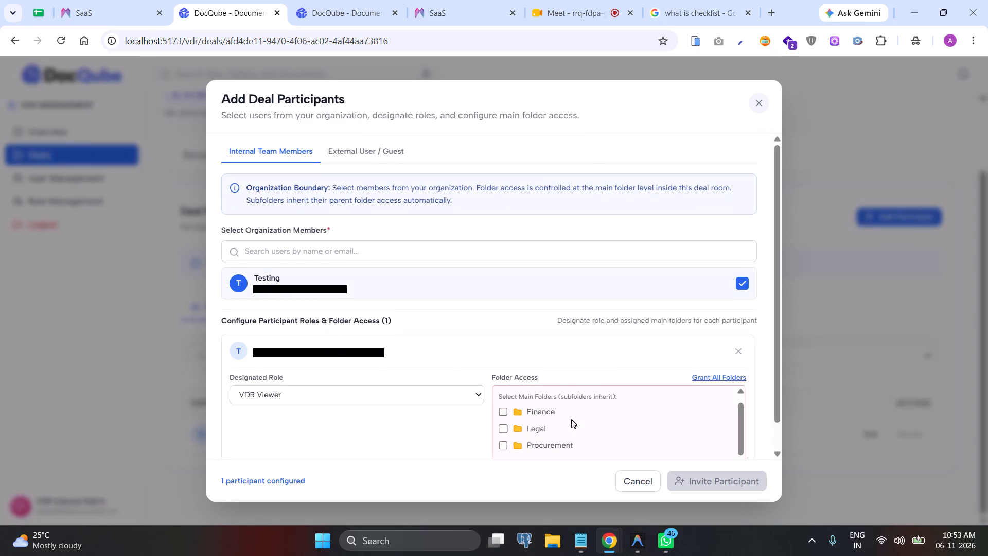
scroll(579, 361, down, 1)
scroll(562, 395, up, 1)
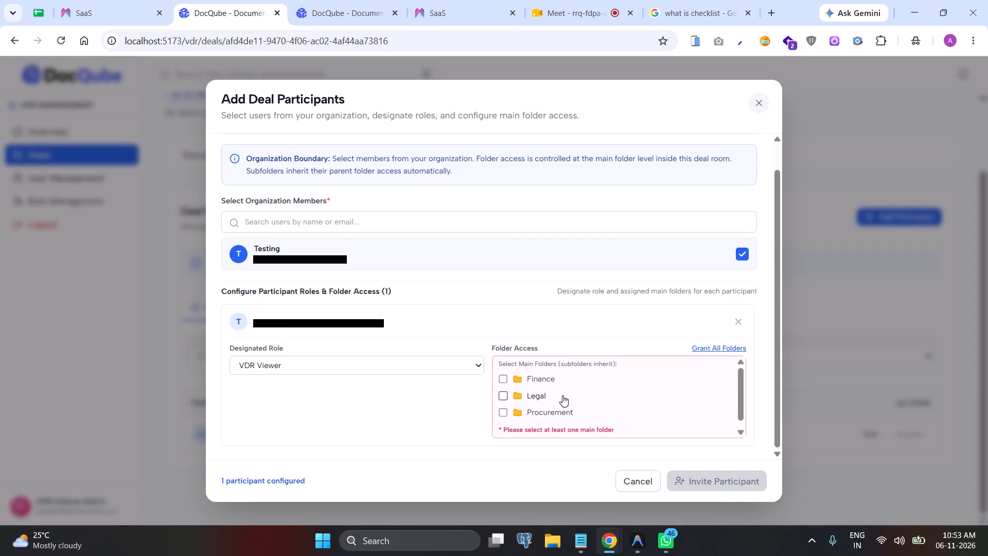
scroll(562, 395, up, 1)
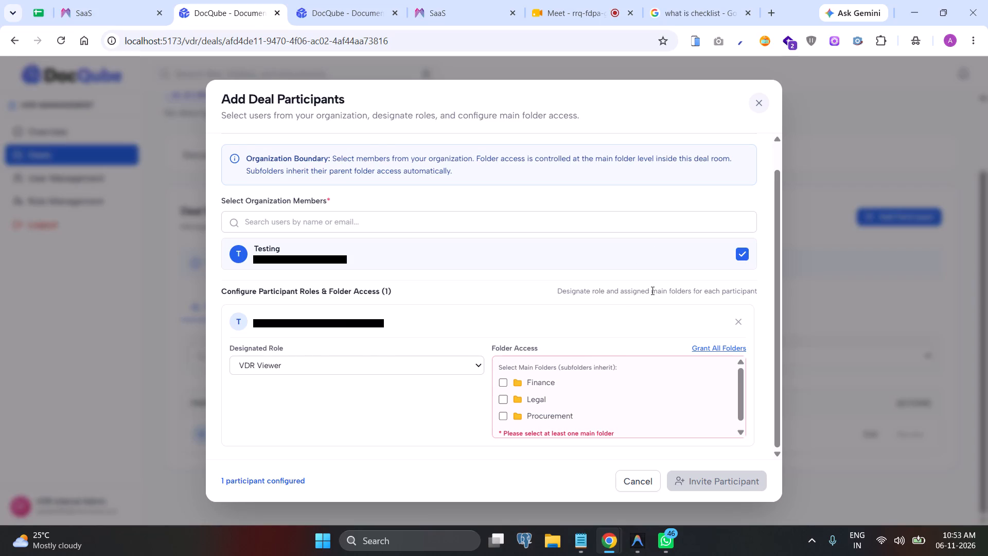
scroll(651, 293, up, 1)
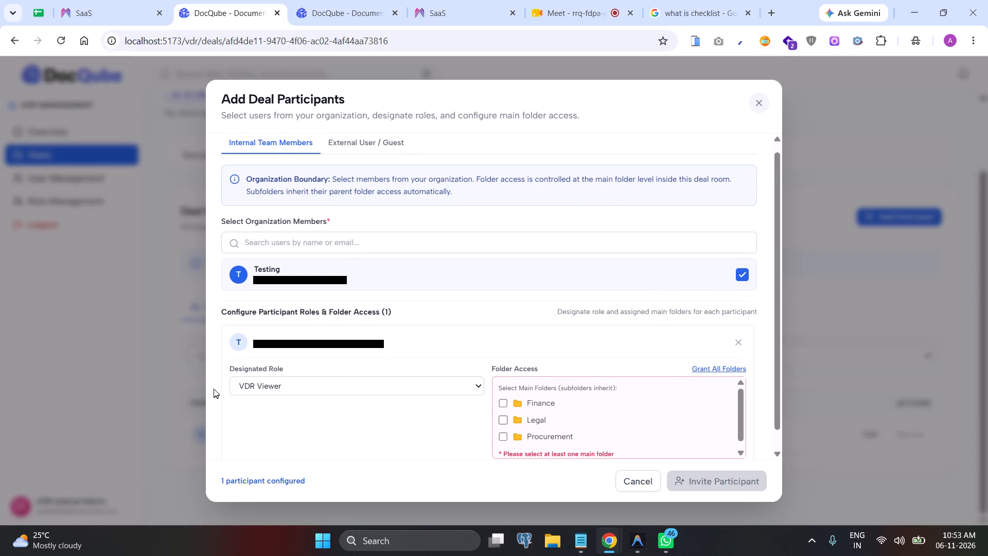
drag(222, 373, 311, 363)
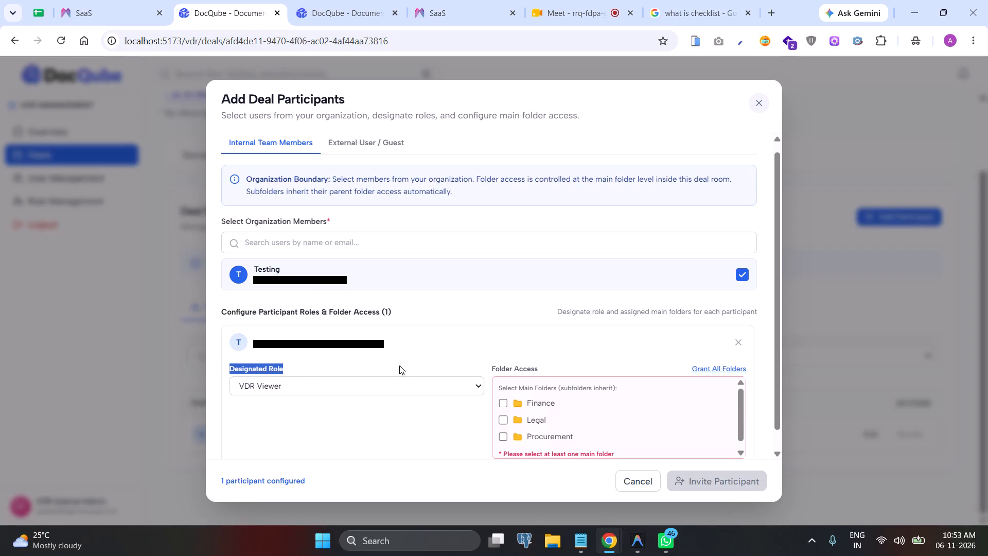
click(550, 365)
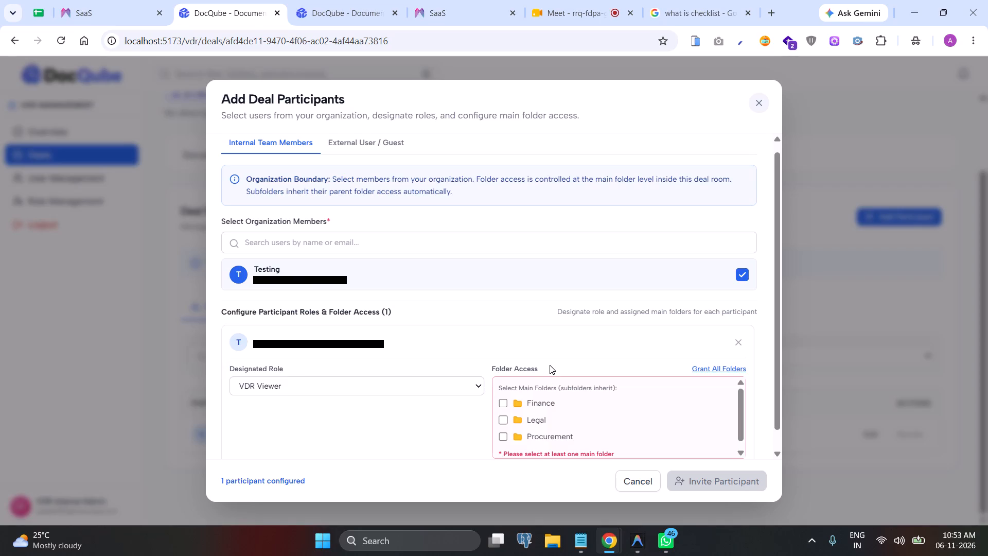
click(755, 105)
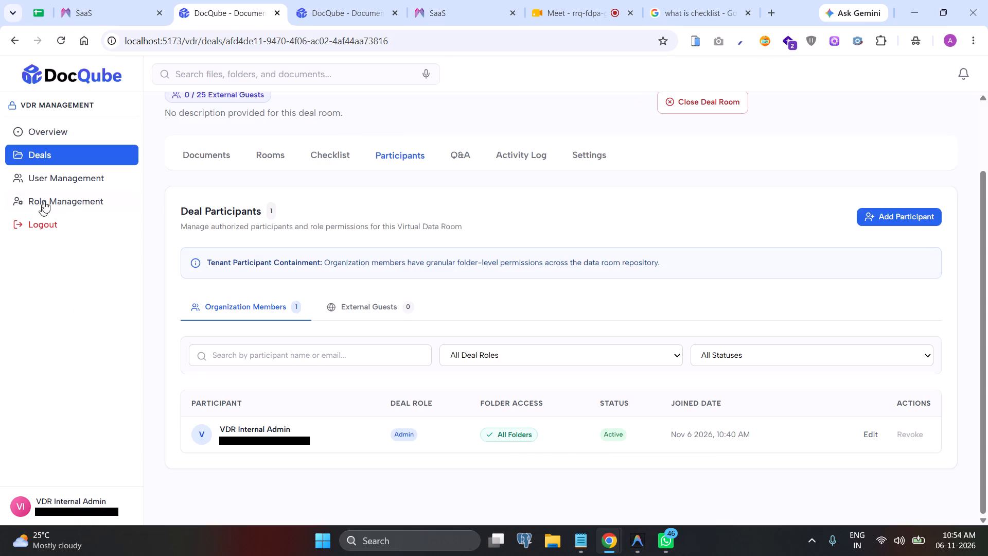
Check the primary role assigned to the Testing user in User Management.
click(57, 188)
click(57, 180)
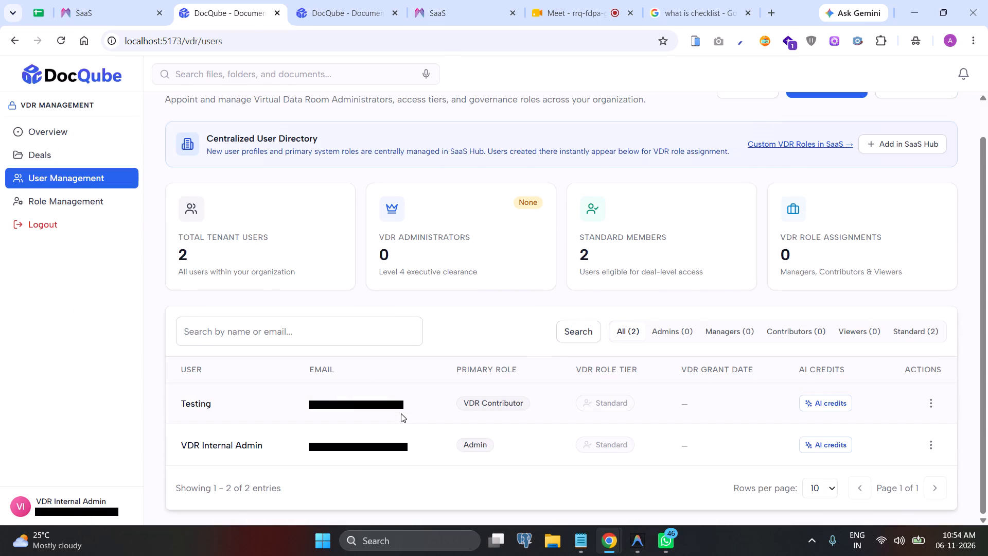
drag(450, 401, 546, 390)
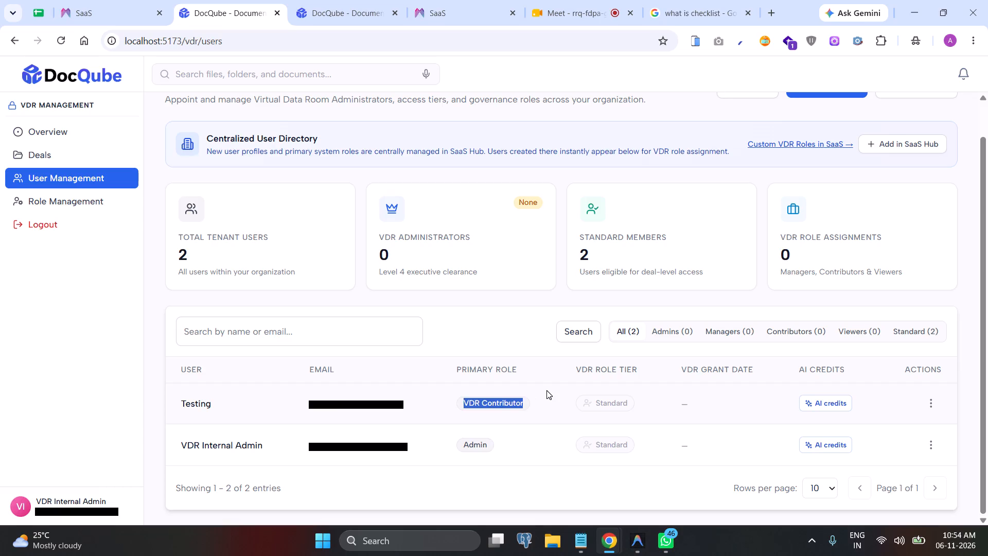
Examine the Create Deal Room form from the deals list, then close it without creating a deal.
click(38, 149)
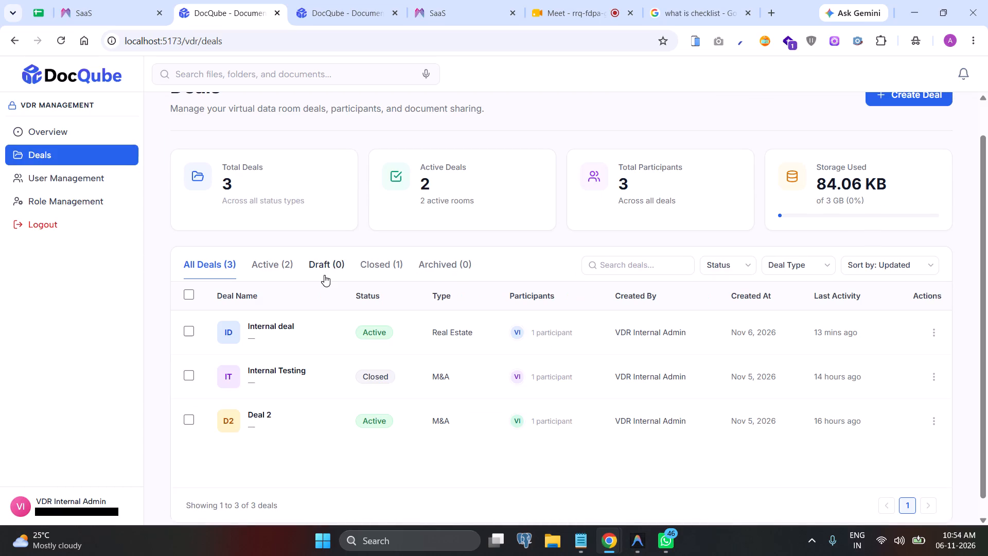
scroll(838, 167, up, 1)
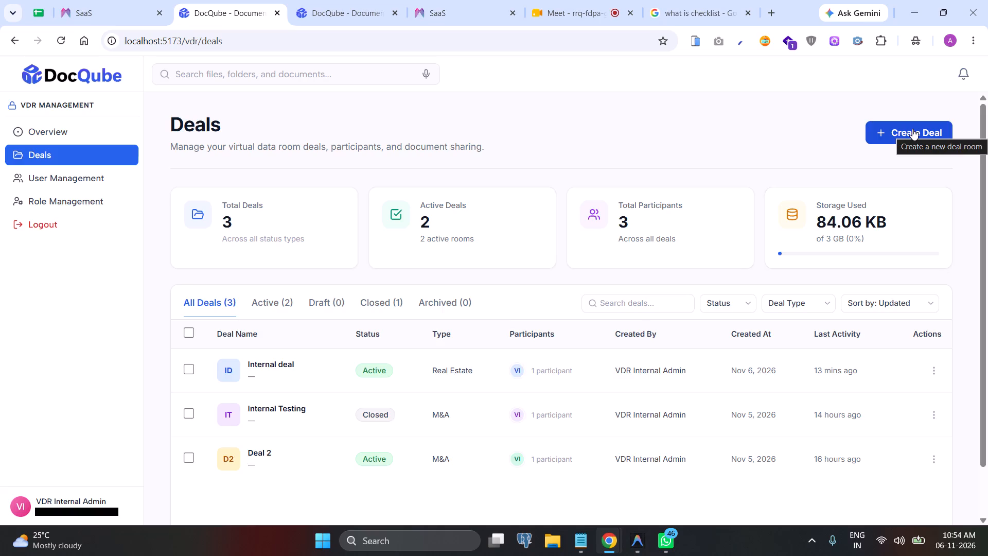
click(912, 129)
click(691, 188)
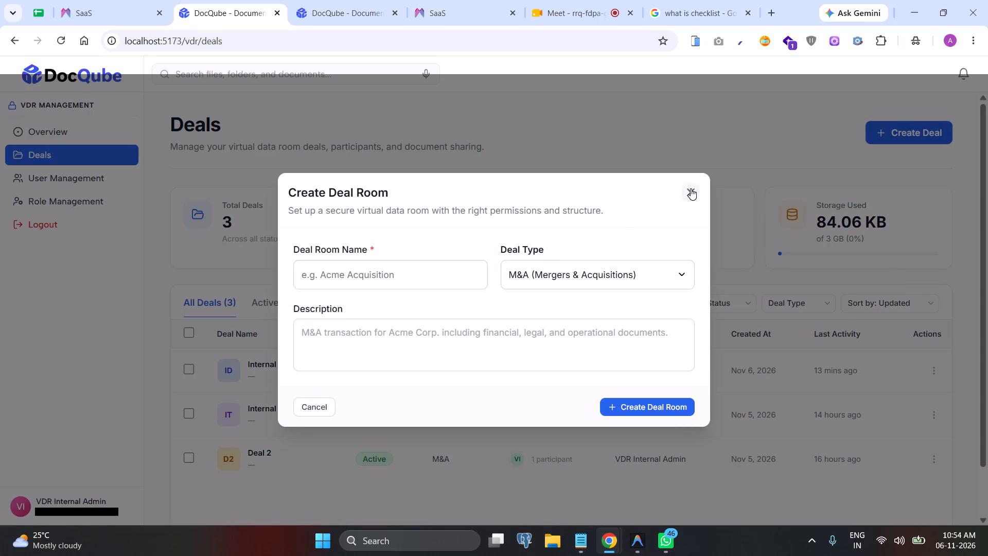
Open the Internal deal from the deals list to view its documents.
click(276, 366)
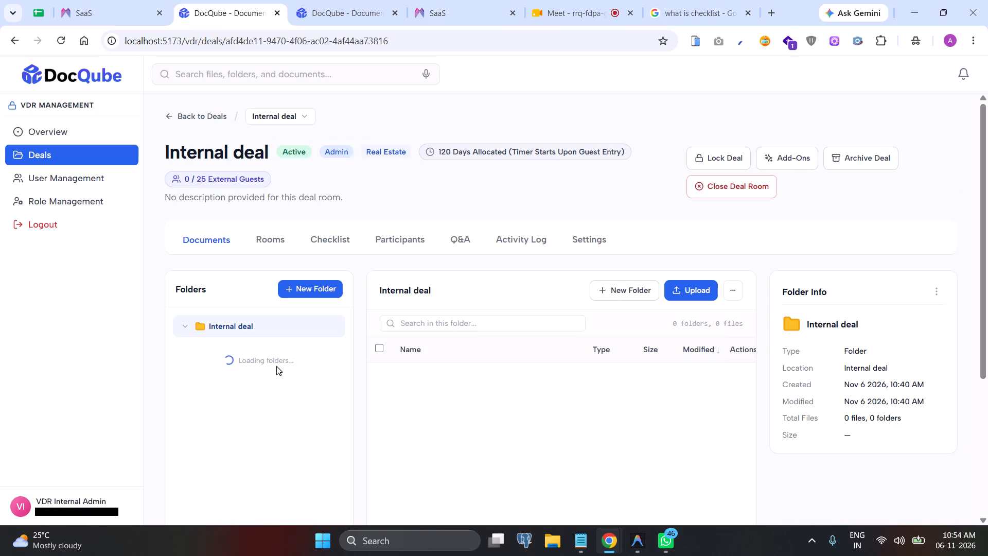
Review the primary roles and VDR role tiers of the tenant users in User Management.
click(99, 186)
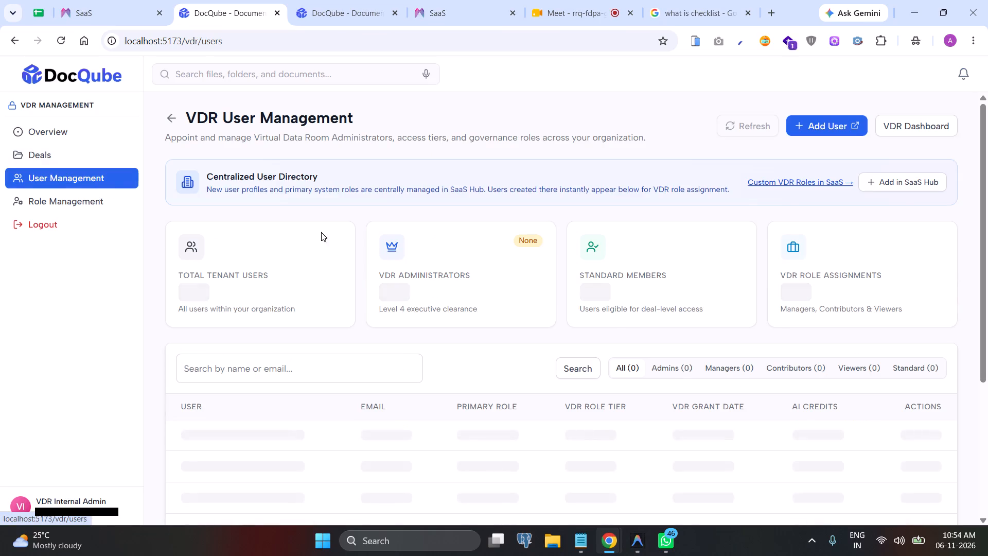
scroll(337, 238, down, 4)
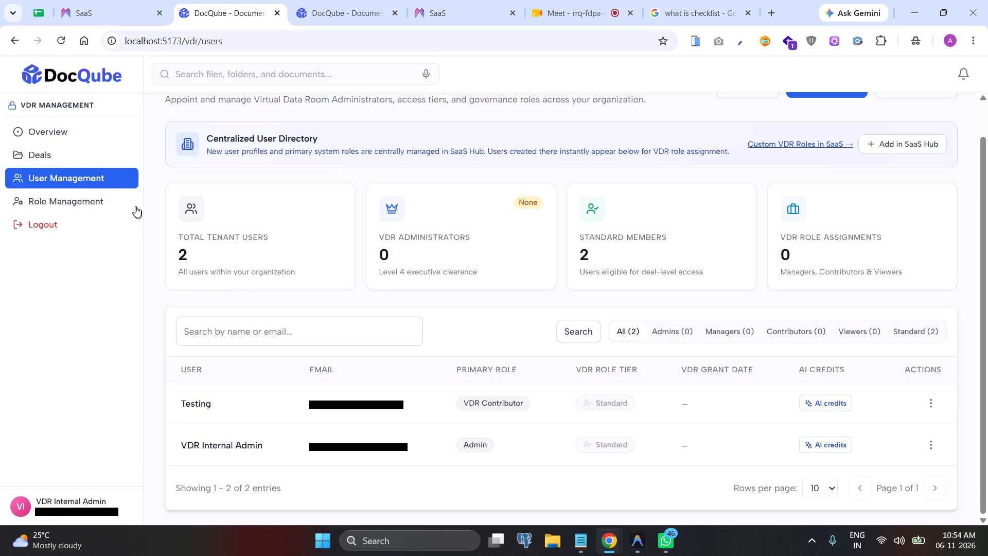
Return to the list of all deals.
click(97, 159)
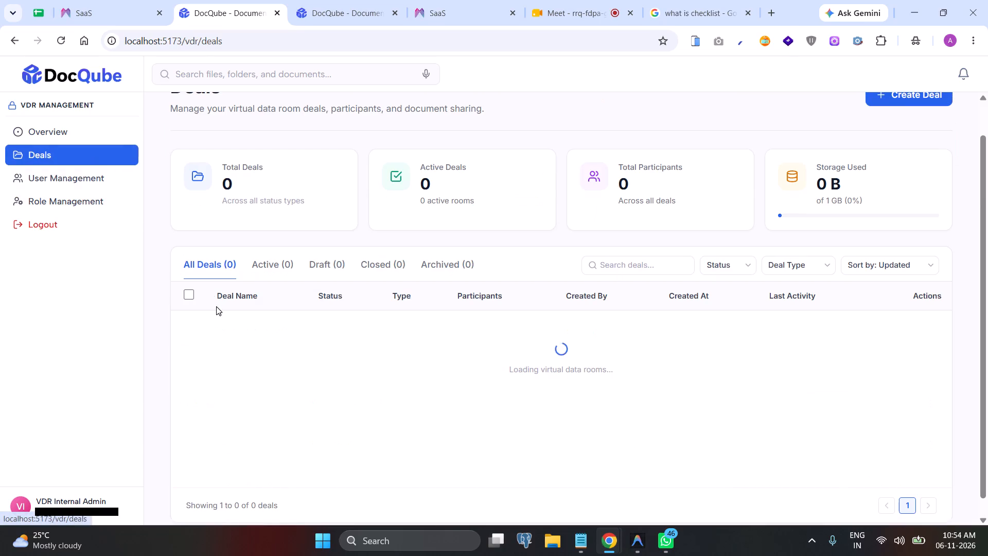
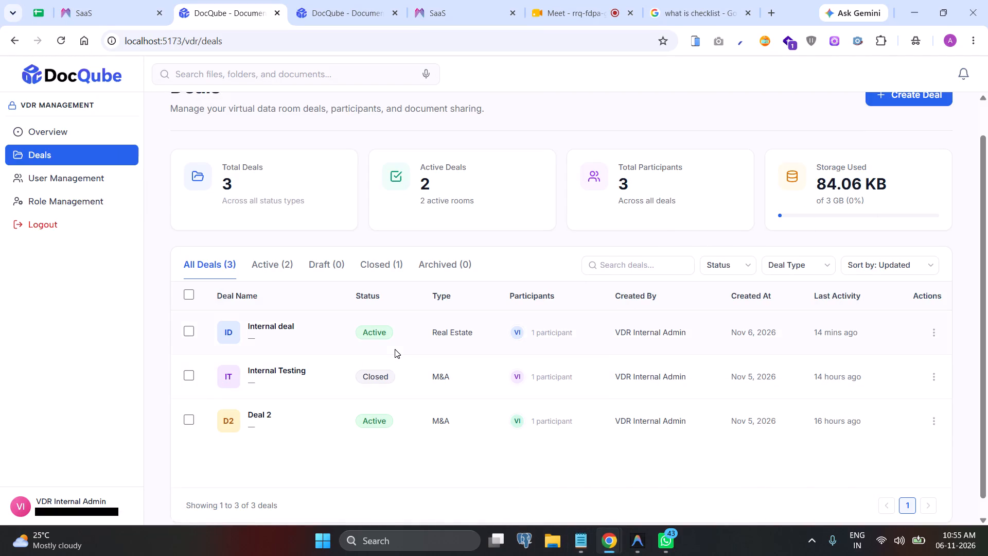
Look over the Create Deal Room form from the deals list and close it without creating a deal.
scroll(395, 349, up, 3)
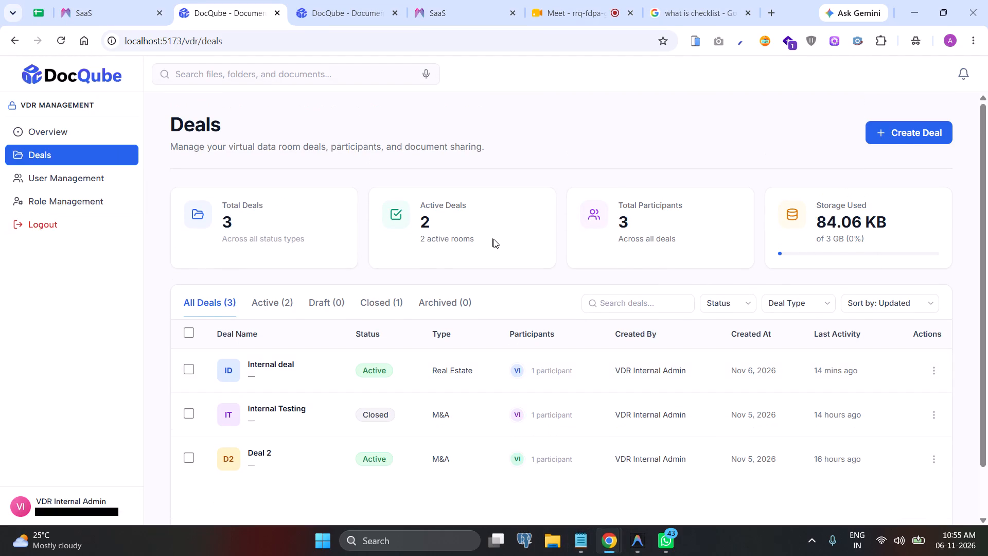
click(925, 131)
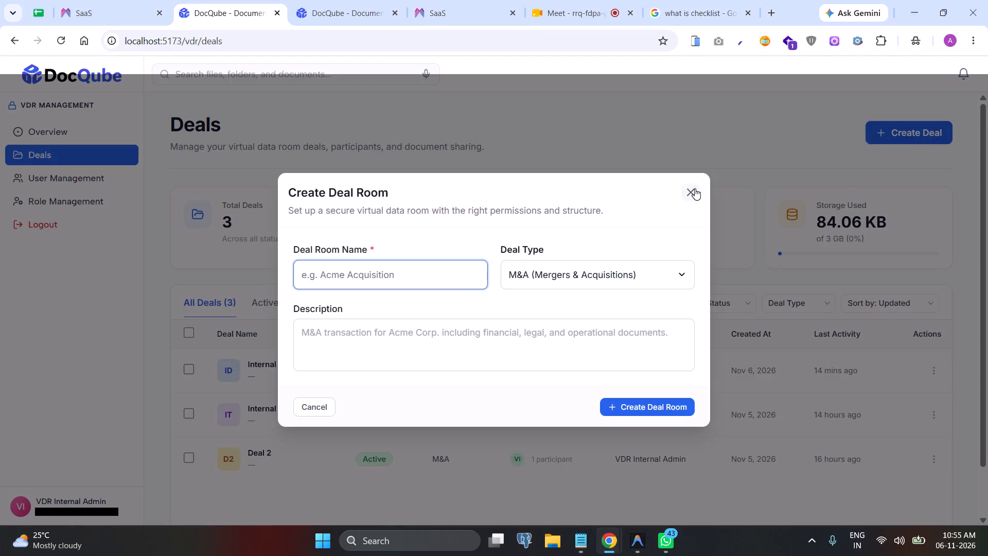
click(694, 188)
Open the Internal deal and show its participants.
click(291, 360)
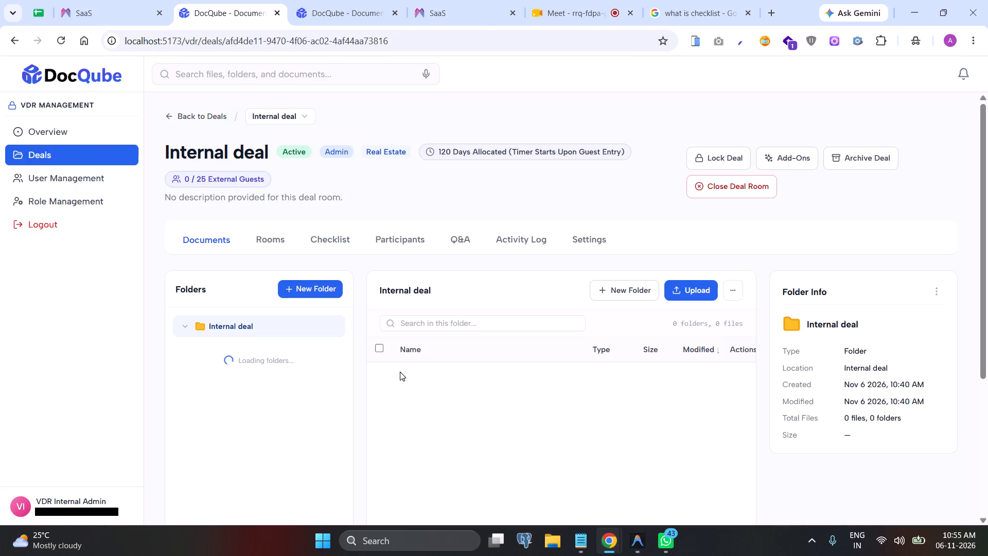
click(407, 243)
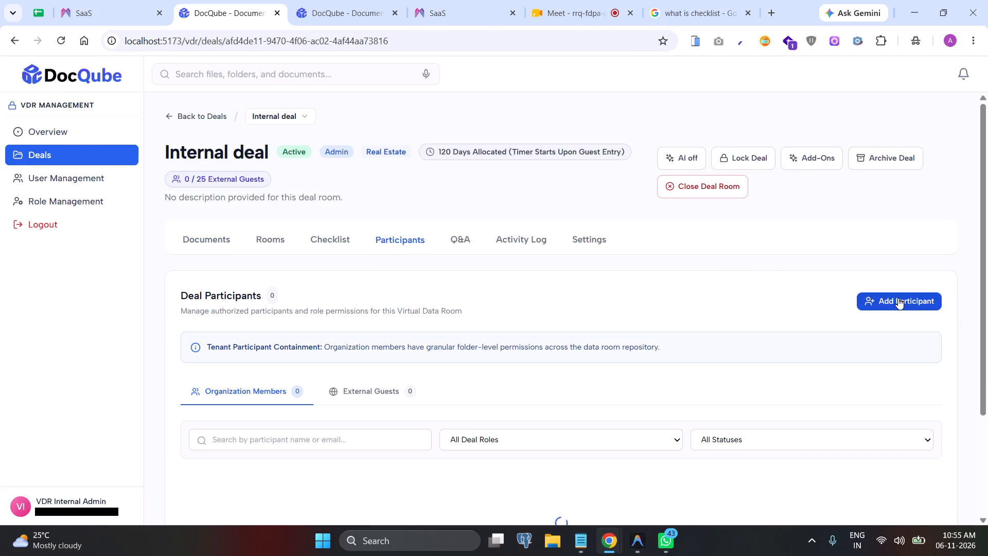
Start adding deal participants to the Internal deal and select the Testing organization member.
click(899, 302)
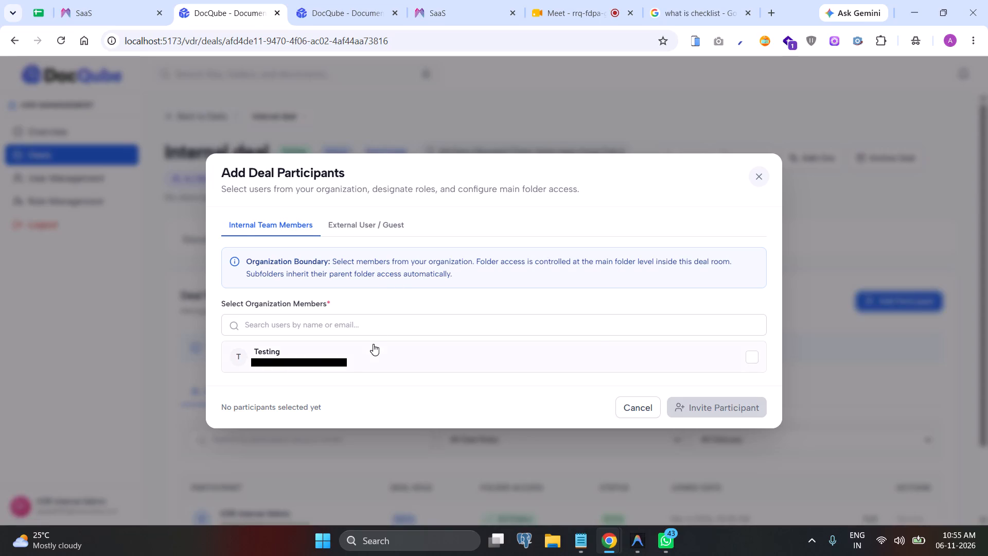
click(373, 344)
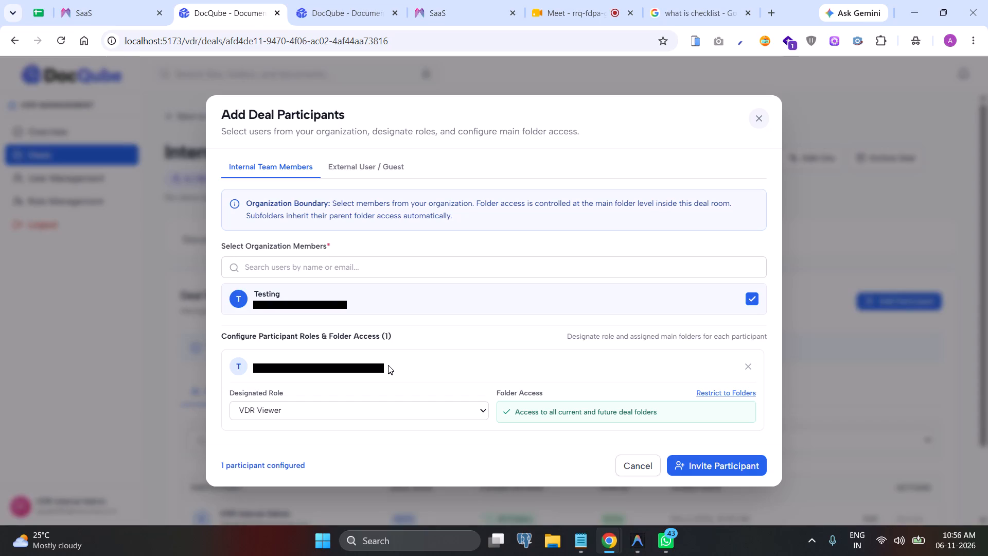
Examine the Add Deal Participants form, reading the Organization Boundary note on main folder access and the member selection area.
click(507, 320)
scroll(507, 320, up, 1)
scroll(507, 320, down, 1)
drag(451, 218, 395, 223)
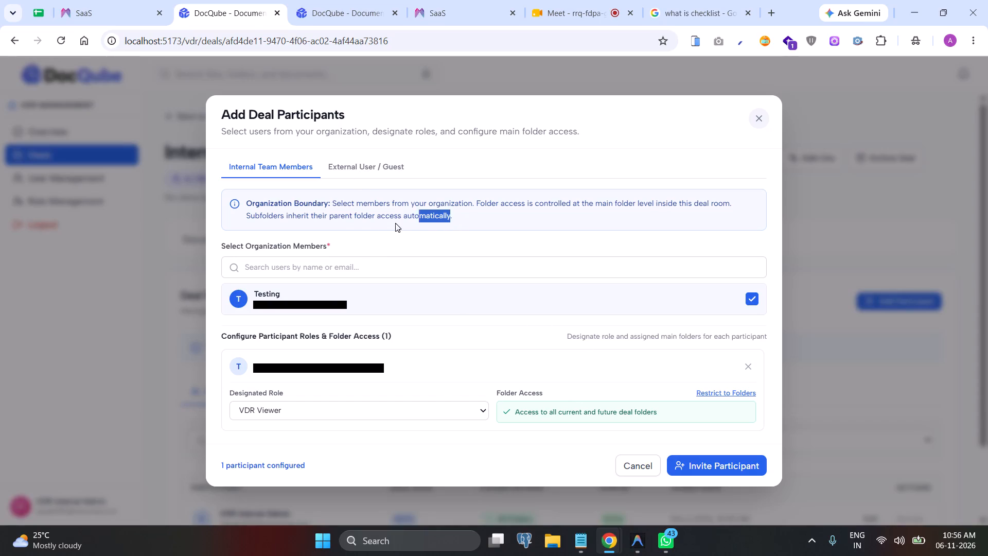
drag(395, 223, 329, 201)
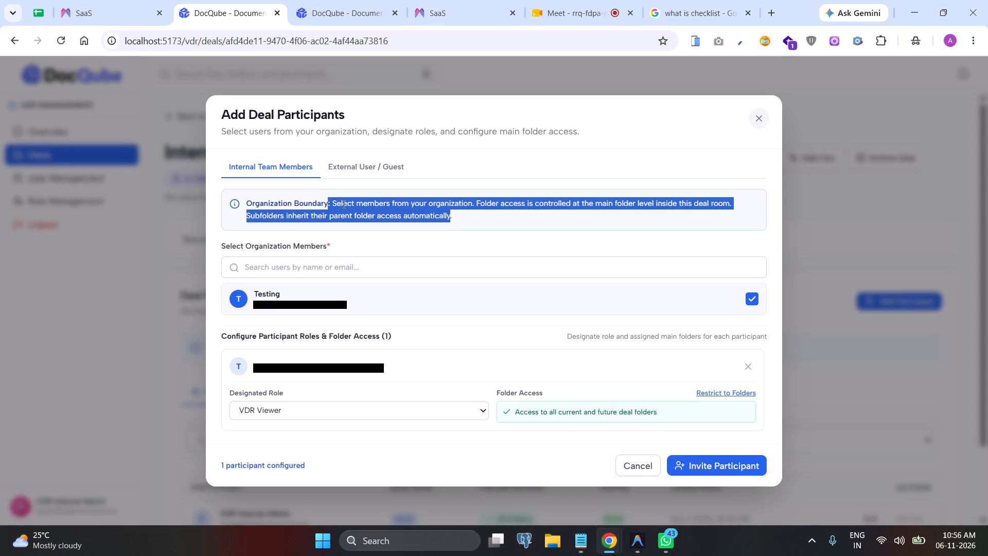
click(343, 204)
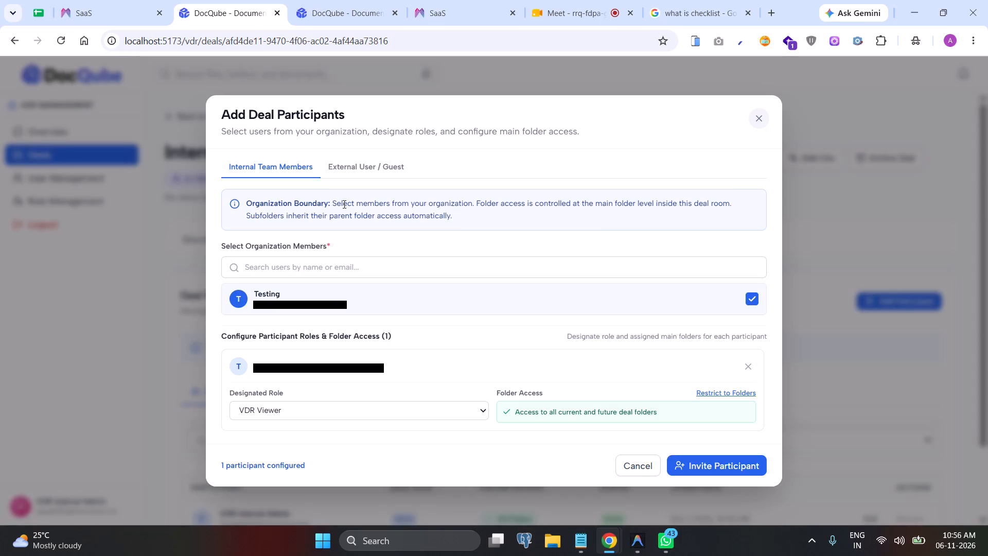
scroll(298, 289, down, 2)
scroll(298, 289, up, 2)
click(352, 265)
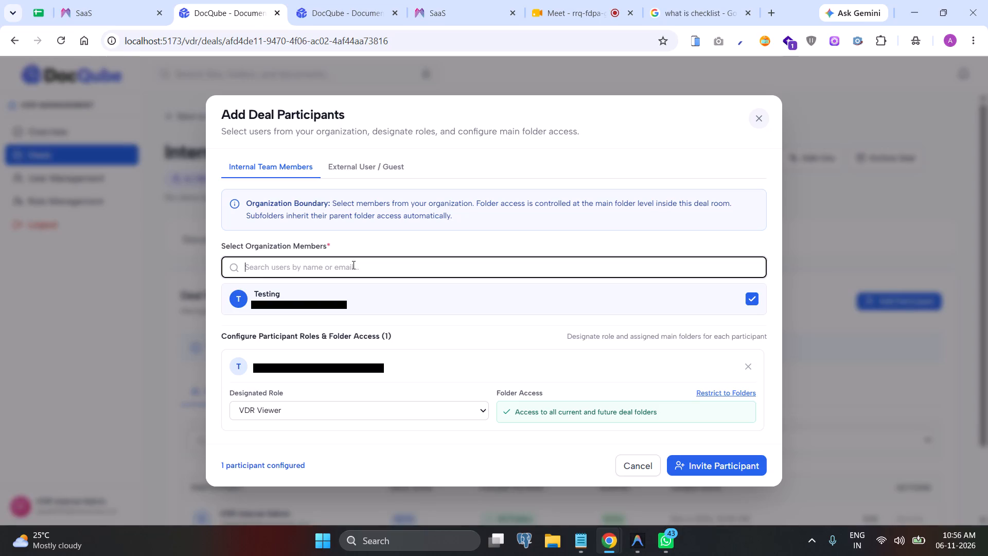
click(360, 244)
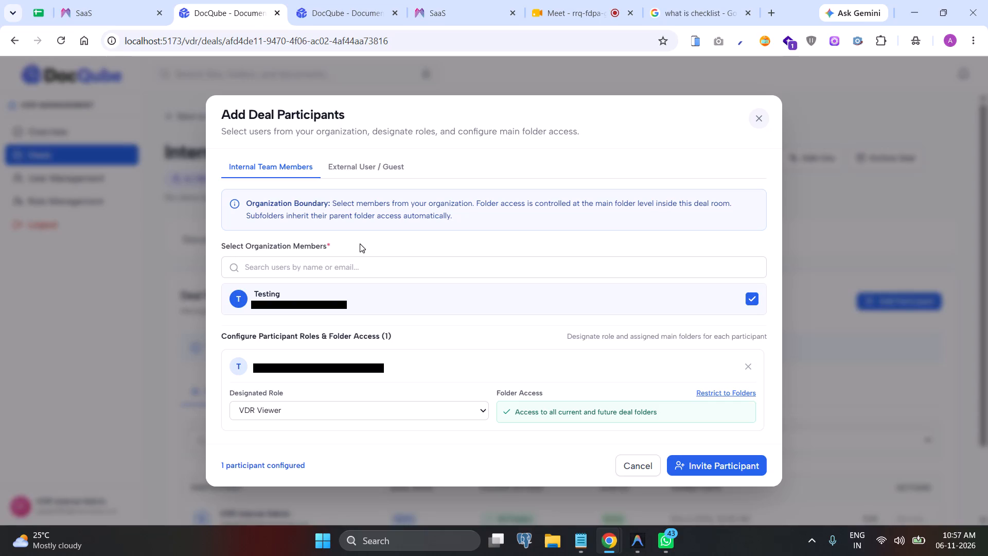
scroll(319, 262, down, 2)
scroll(319, 262, up, 1)
click(456, 217)
click(396, 260)
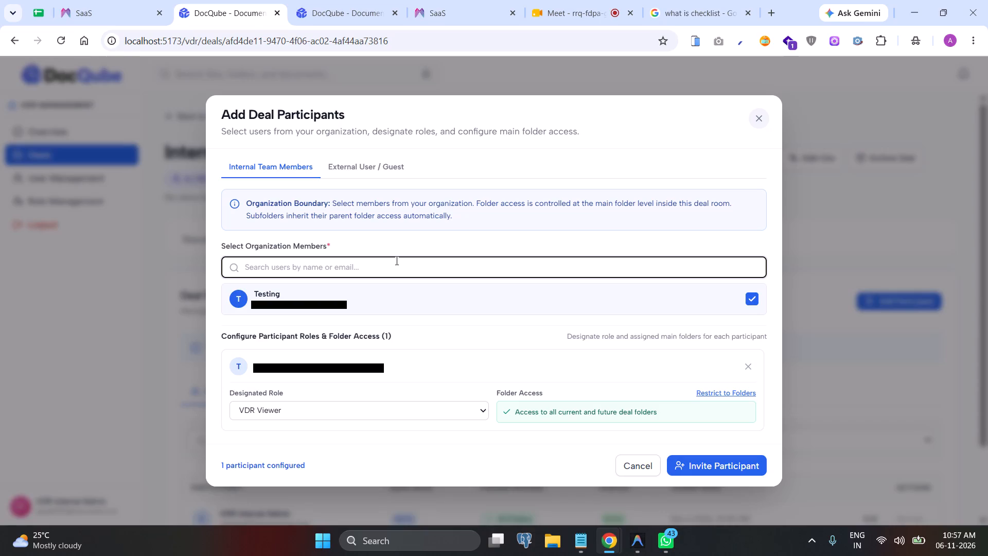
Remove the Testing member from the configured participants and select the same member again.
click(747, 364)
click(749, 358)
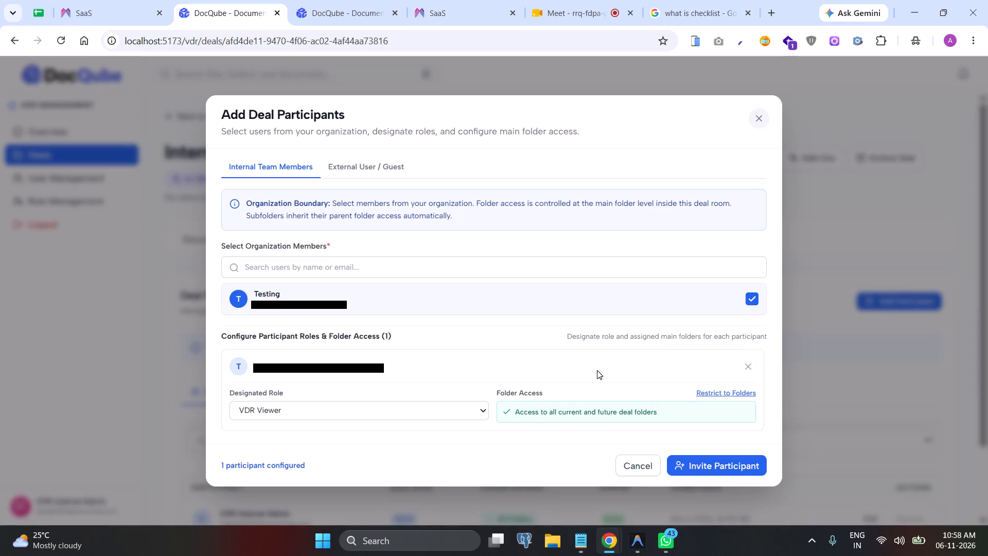
Switch to the Notepad issues list and add the line "need invite people directly on the add participant" at the end.
click(581, 536)
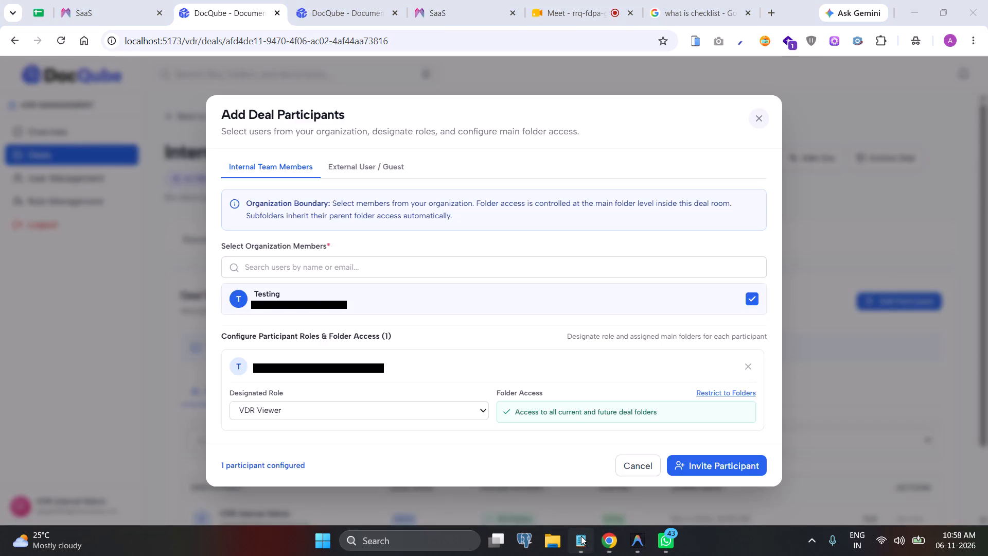
key(Return)
key(Return)
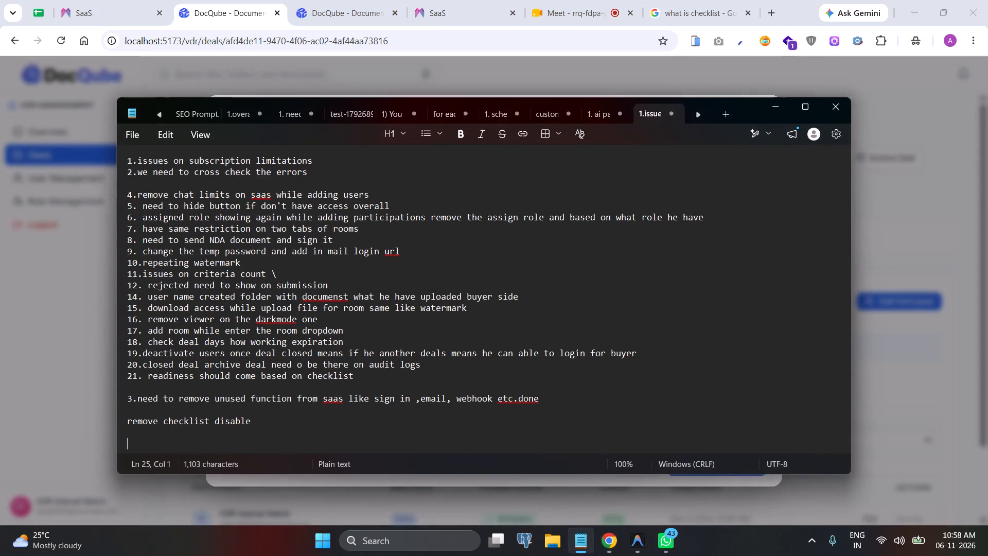
key(Return)
text(need invir)
key(BackSpace)
text(te peoples)
key(space)
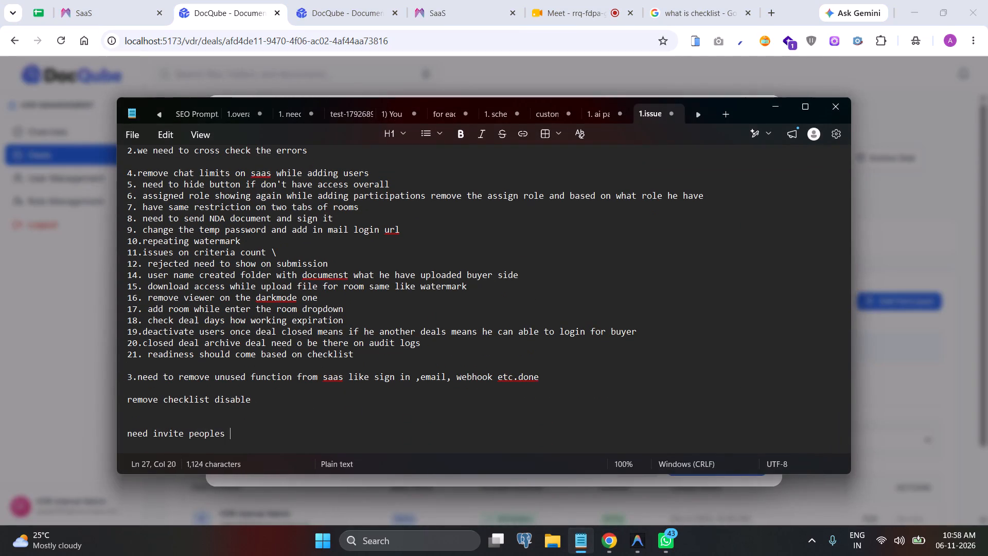
key(BackSpace)
key(BackSpace)
key(space)
text(dr)
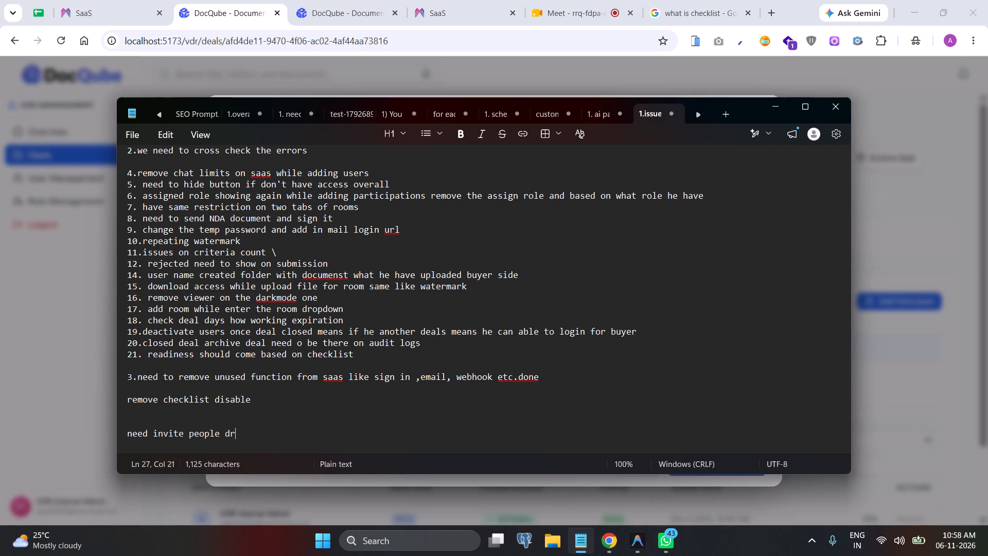
key(BackSpace)
text(irectly on the)
key(space)
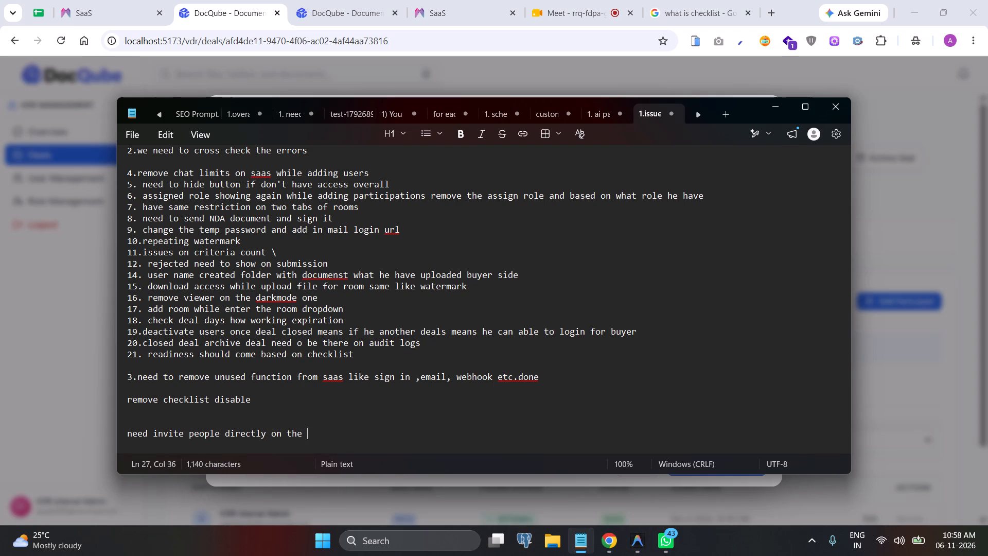
text(add [a)
key(BackSpace)
key(BackSpace)
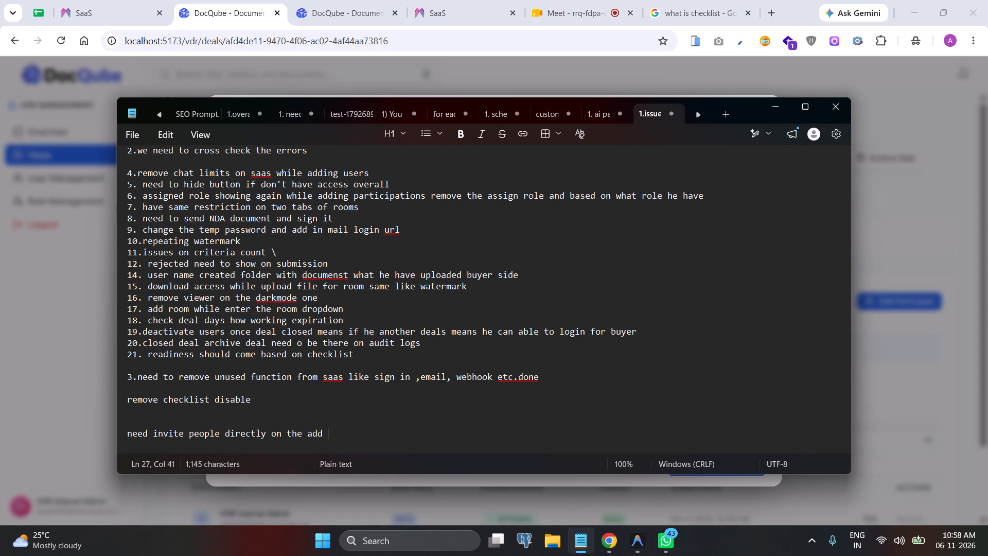
text(participat)
key(BackSpace)
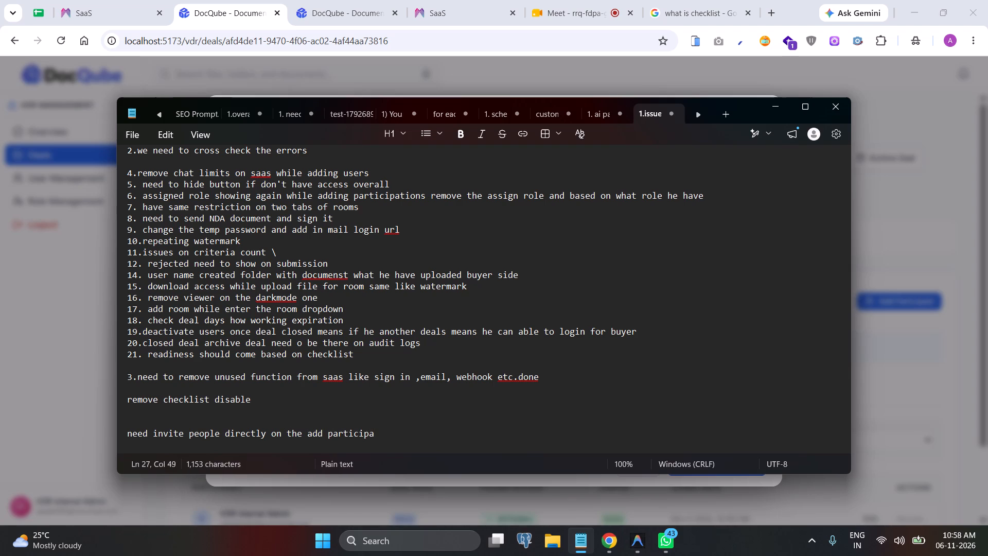
text(nt)
key(Return)
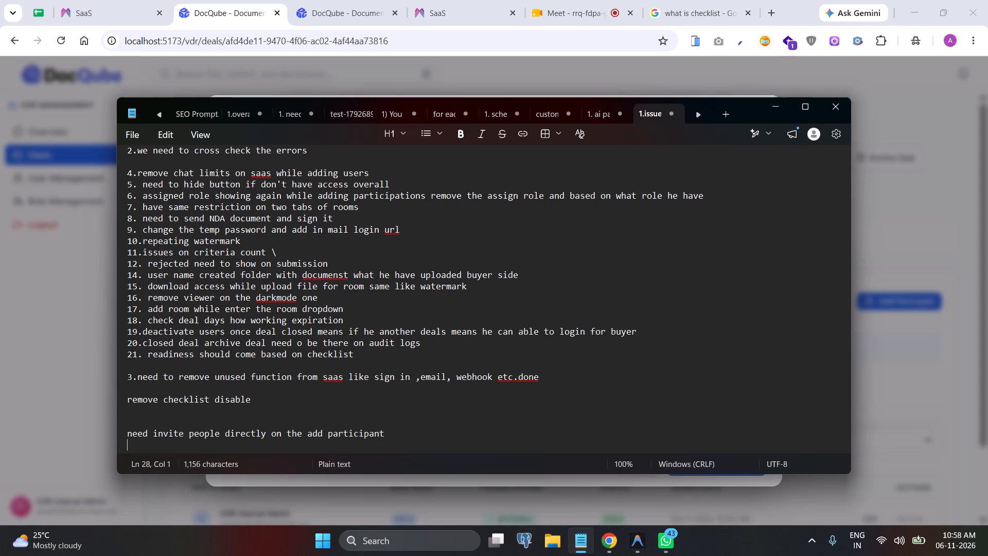
Add a further line to the notes reading "buyer instead of extrenal users".
text(buyer instad of exr)
key(BackSpace)
text(teran user)
key(ctrl+BackSpace)
key(ctrl+BackSpace)
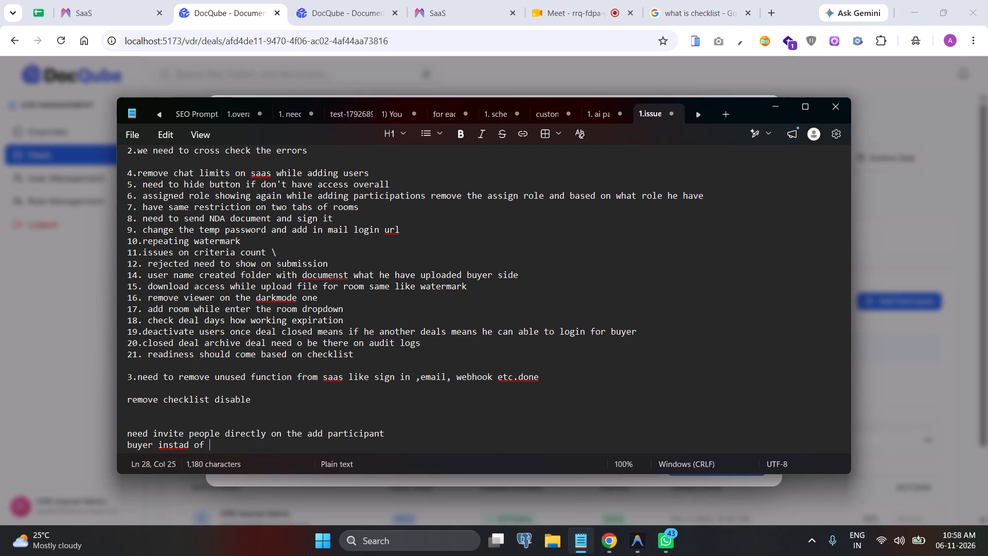
text(extrenl)
key(BackSpace)
text(al users)
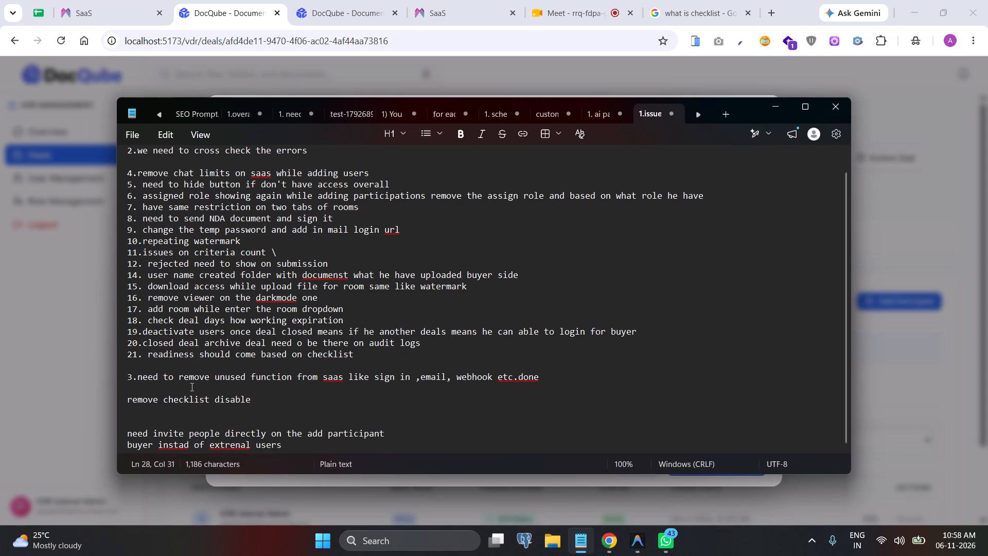
click(172, 442)
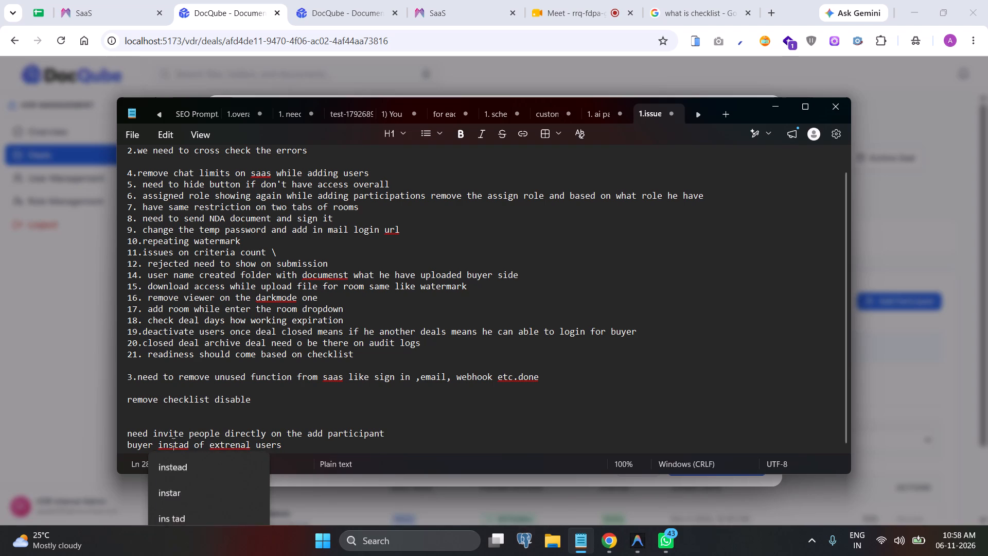
key(Right)
key(e)
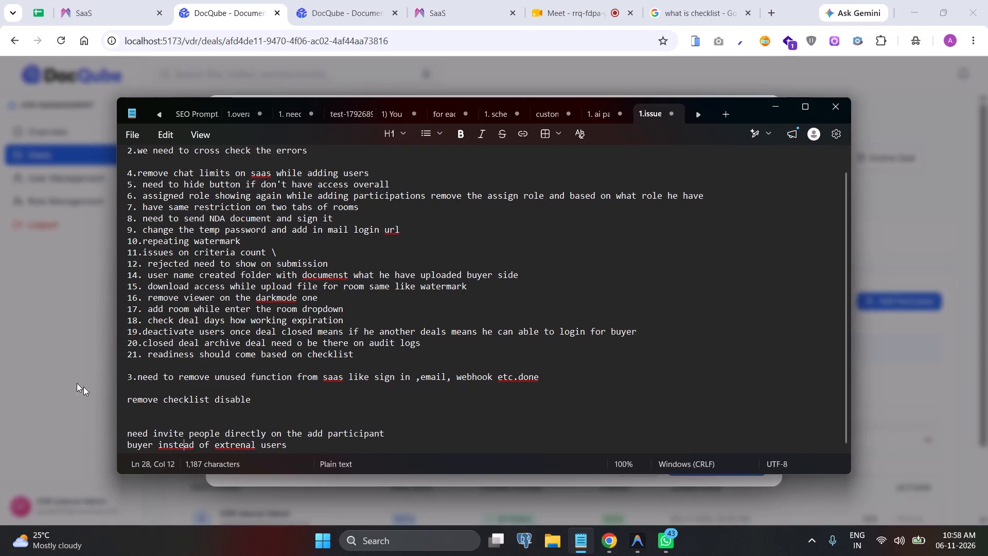
Back in the DocQube browser window, review the Testing member's designated role options and close the form without inviting anyone.
click(49, 376)
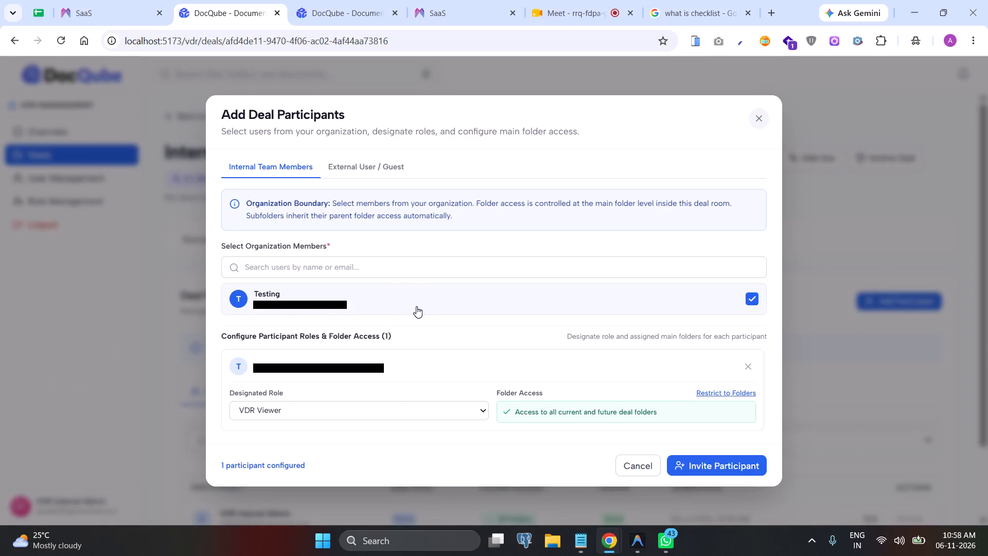
click(348, 407)
click(348, 407)
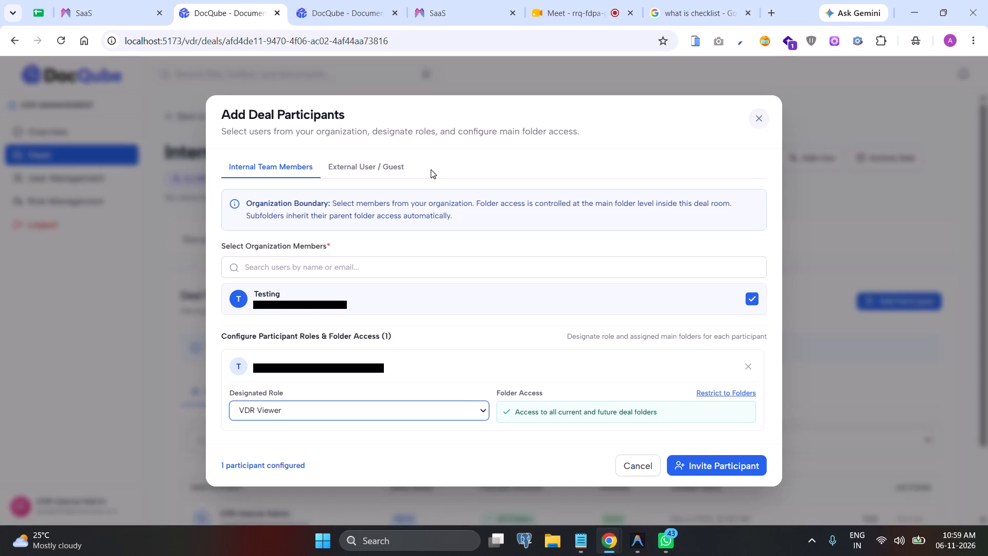
click(762, 115)
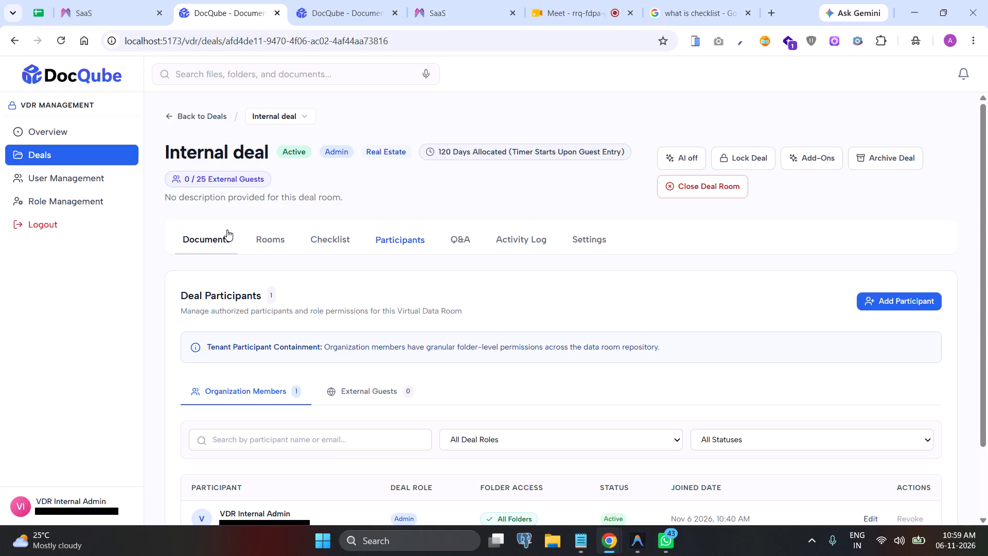
Review the organization members listed among the Internal deal's participants.
scroll(299, 339, down, 3)
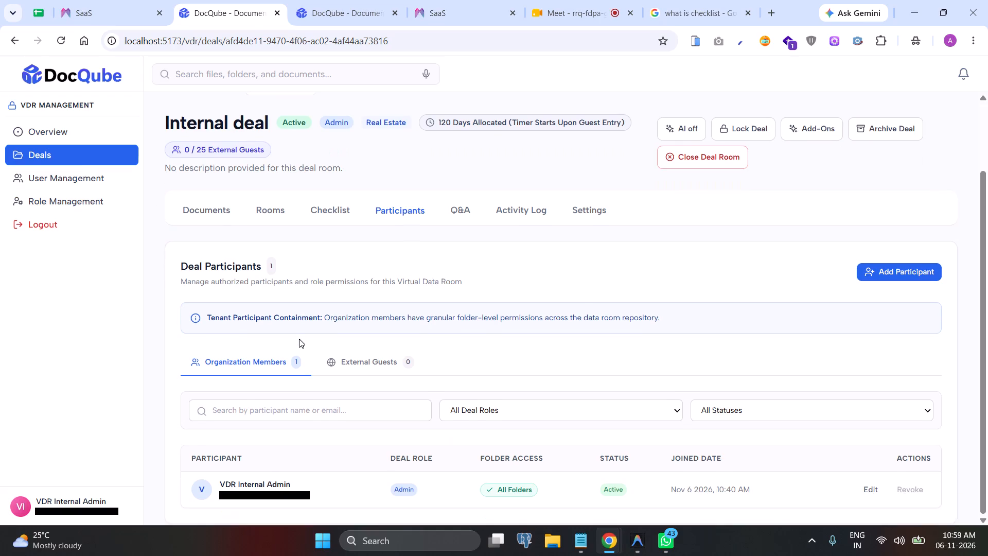
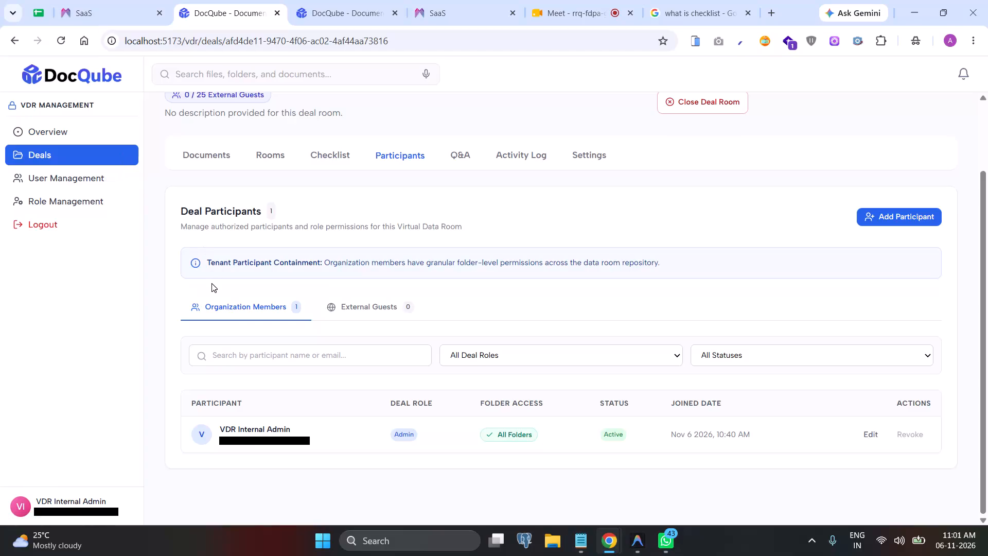
Check the Testing member's role and folder access settings in the Add Participant form, then deselect the member and close without inviting.
scroll(211, 283, down, 1)
click(907, 223)
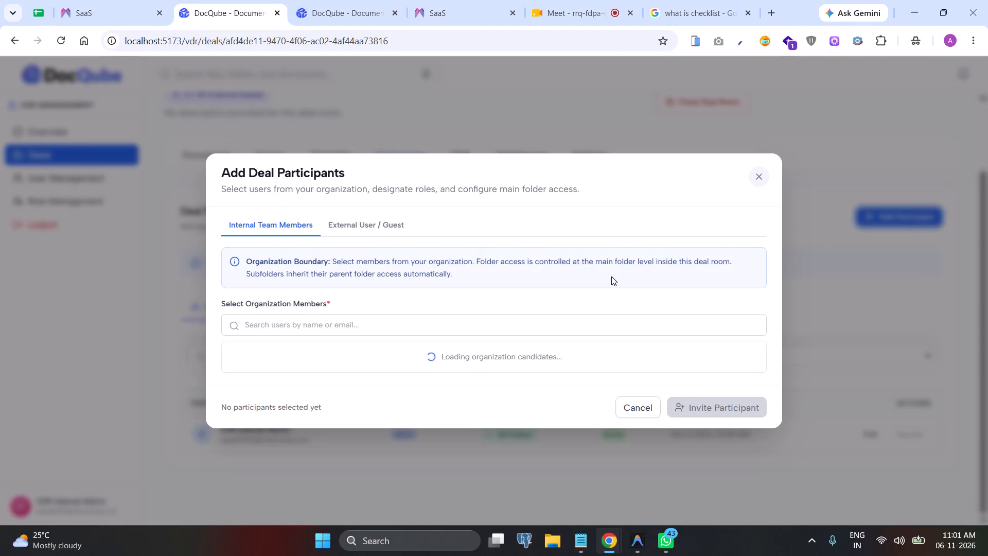
scroll(611, 276, down, 1)
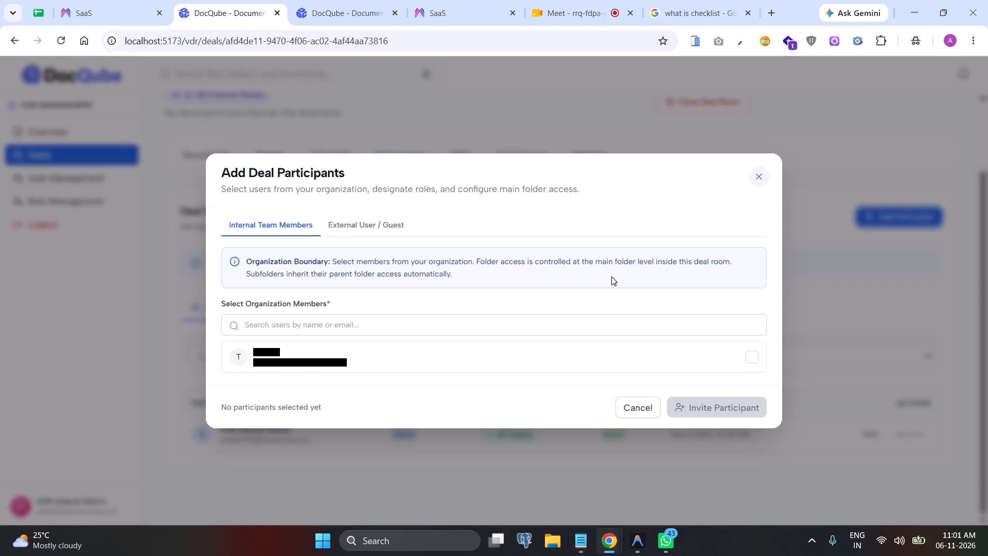
scroll(611, 276, down, 2)
click(624, 357)
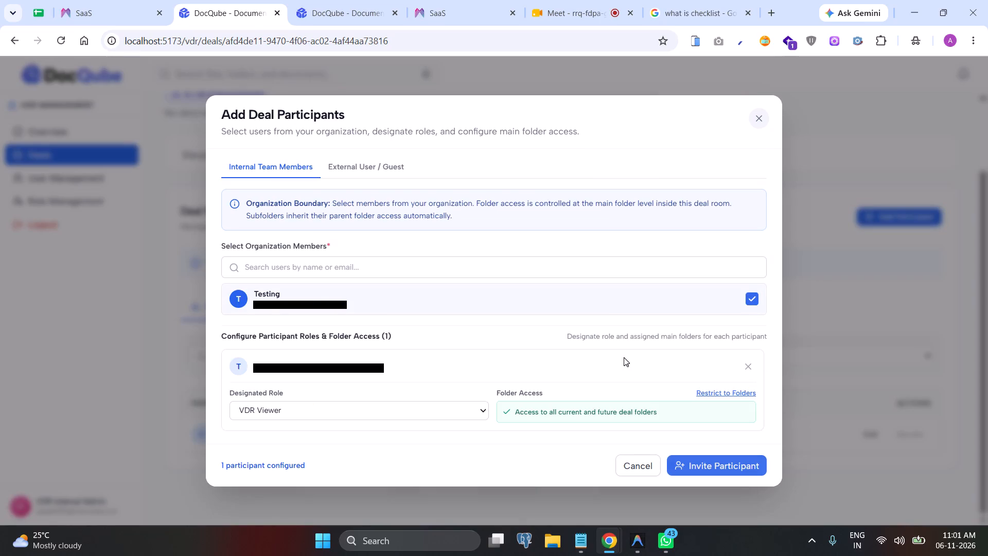
click(752, 295)
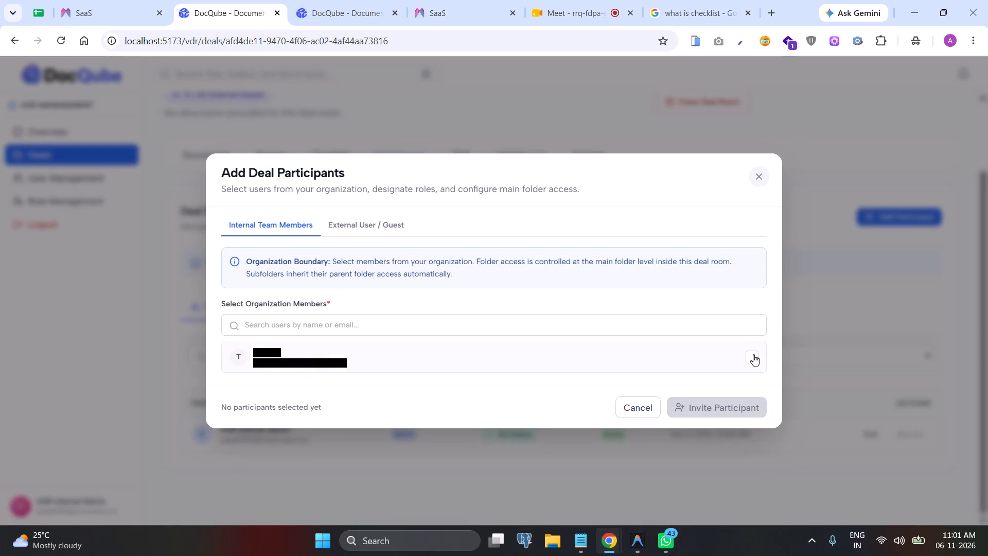
click(759, 179)
Examine the Tenant Participant Containment note and the allocated days timer label in the Internal deal's header.
scroll(524, 274, up, 1)
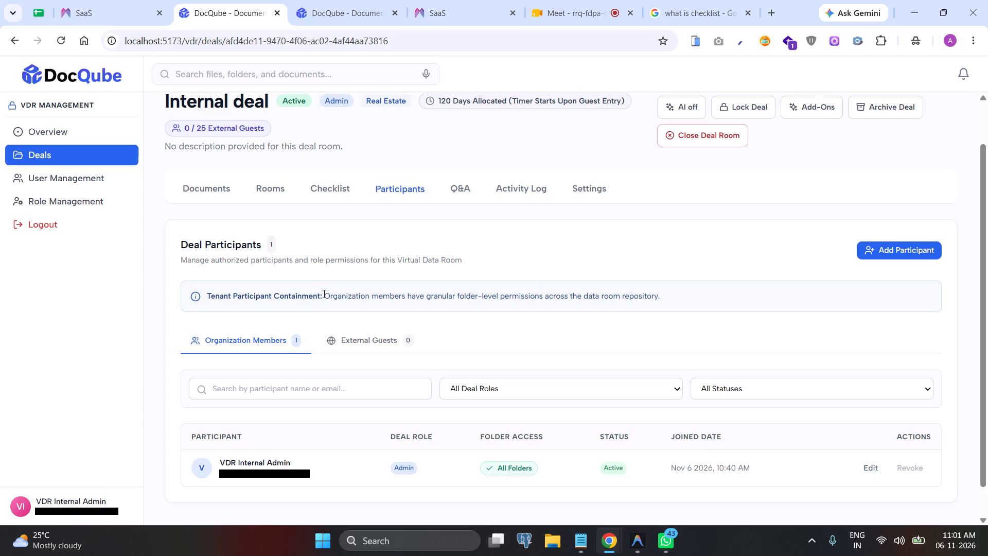
drag(323, 294, 592, 306)
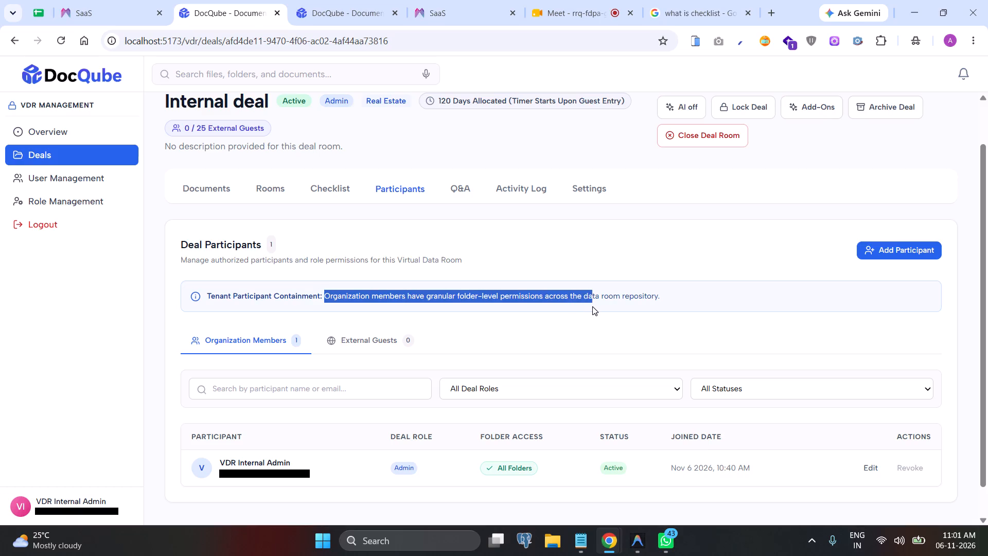
drag(592, 306, 701, 306)
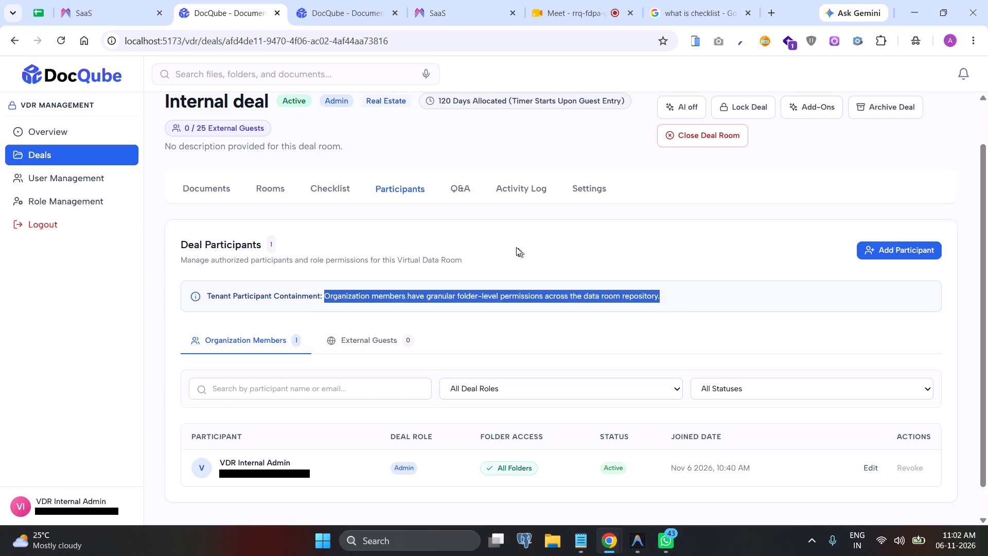
click(506, 244)
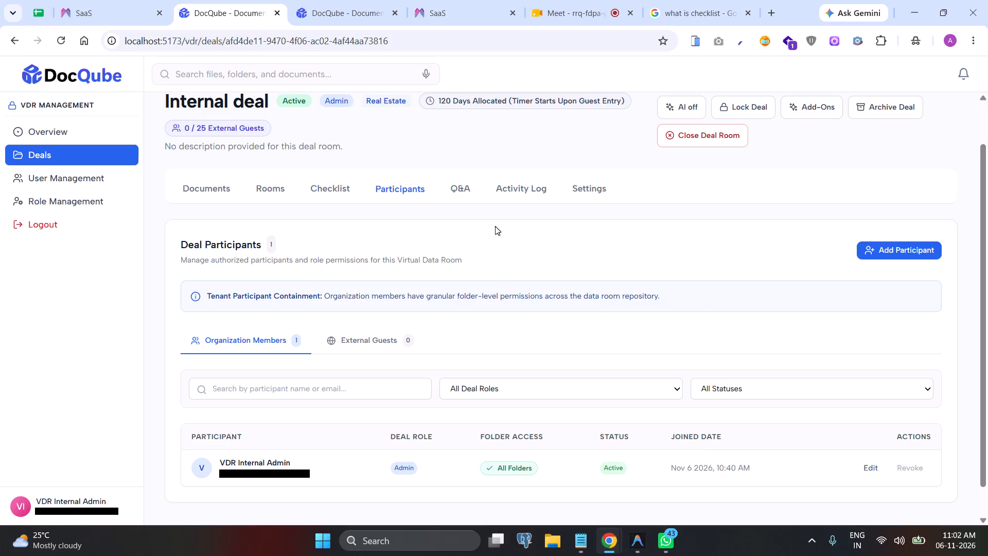
scroll(487, 218, up, 1)
drag(438, 152, 624, 155)
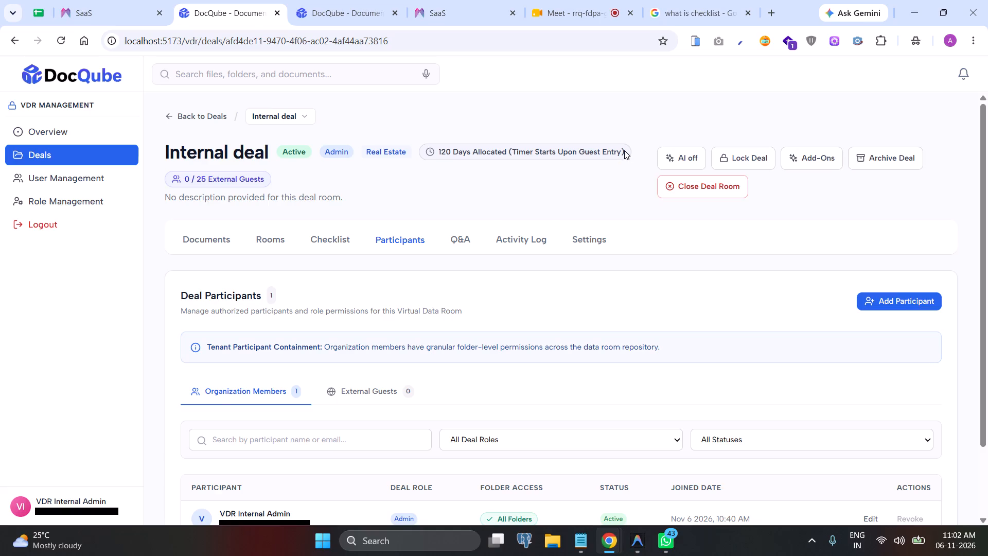
drag(624, 152, 626, 161)
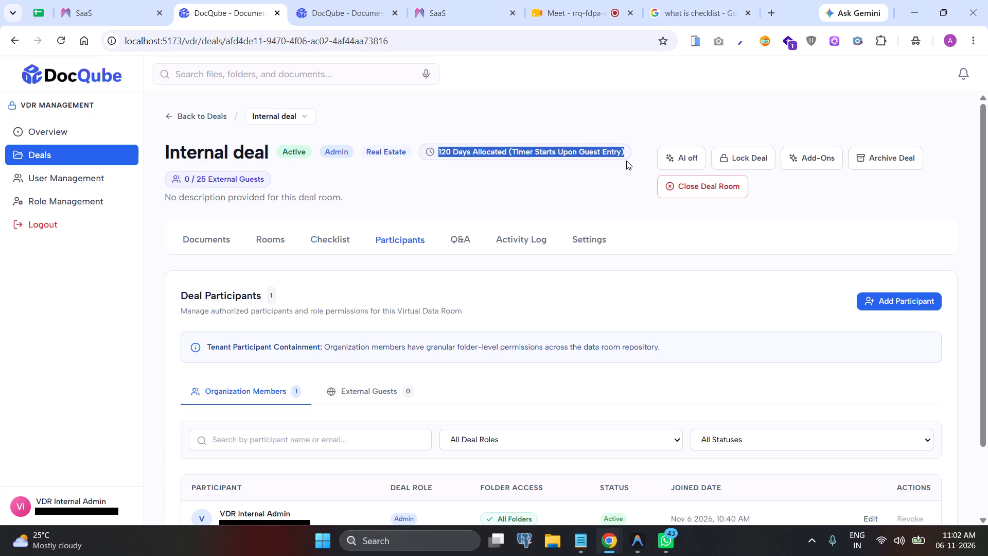
drag(626, 161, 626, 160)
click(516, 186)
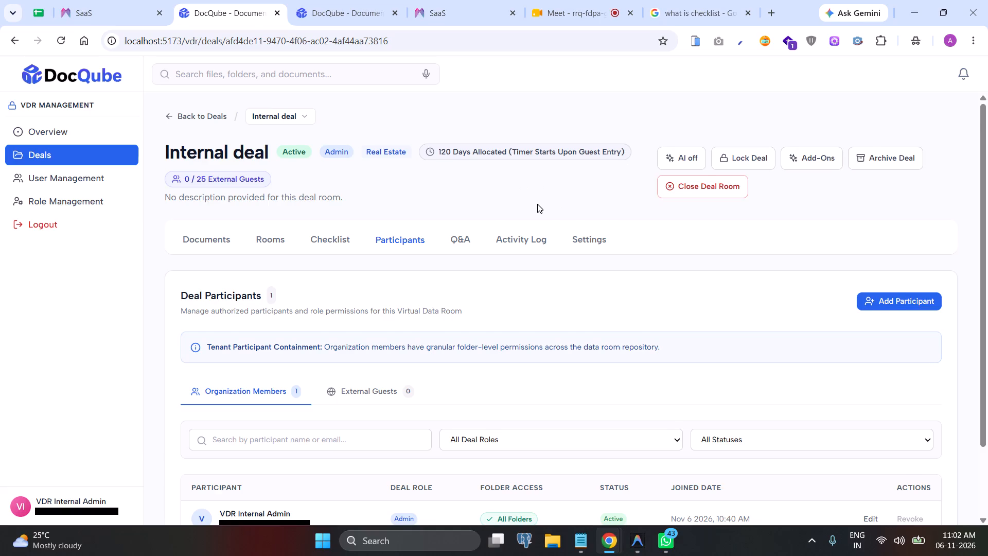
Review the status filter options above the Internal deal's organization members list, leaving All Statuses selected.
scroll(537, 204, down, 1)
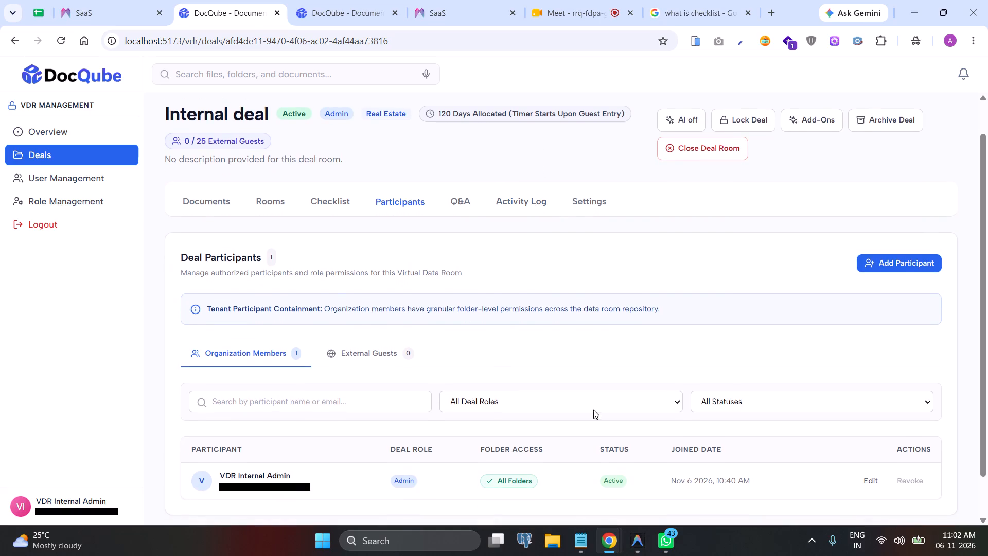
click(608, 368)
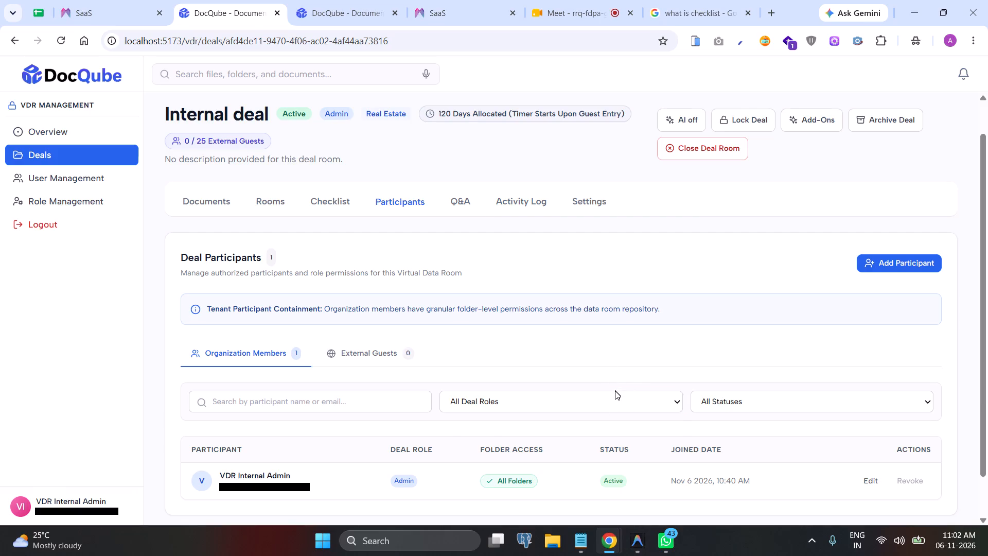
click(615, 391)
click(615, 391)
click(750, 407)
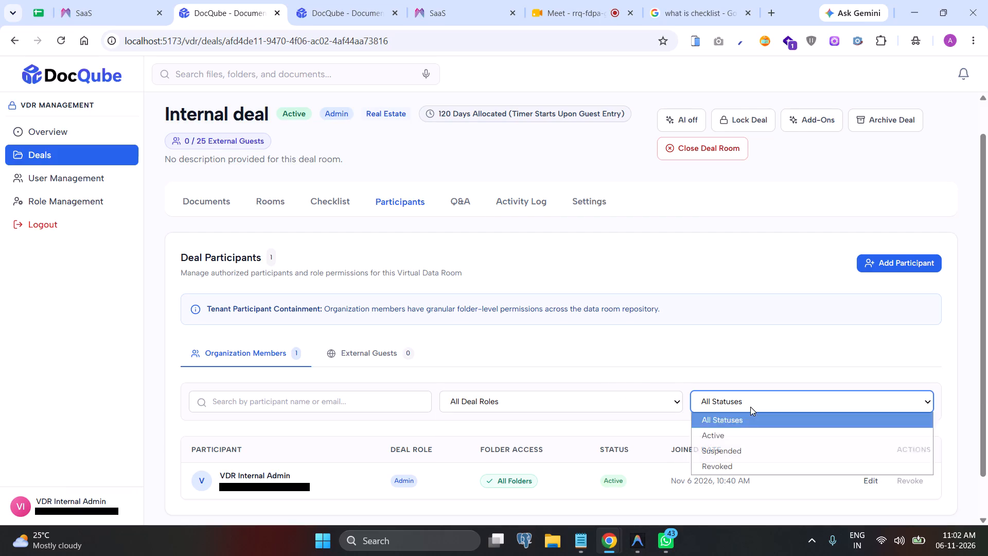
click(750, 407)
click(682, 342)
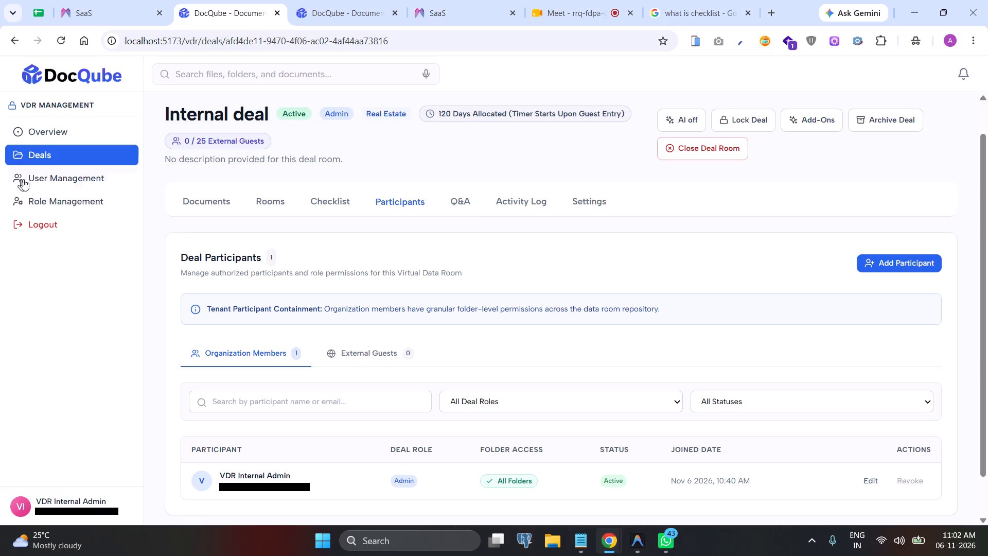
Examine the Testing user's primary role in User Management, checking the deals list in between.
click(67, 176)
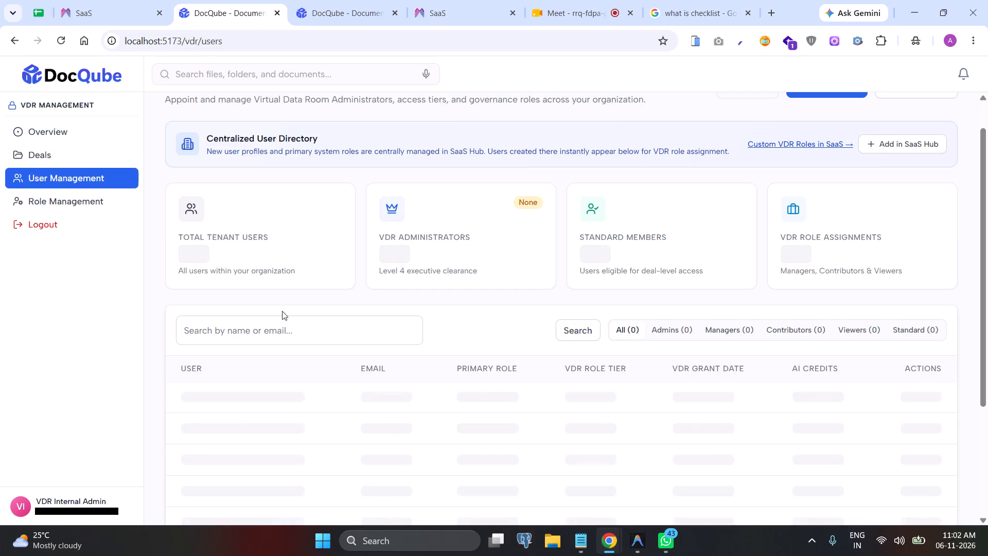
scroll(343, 376, down, 1)
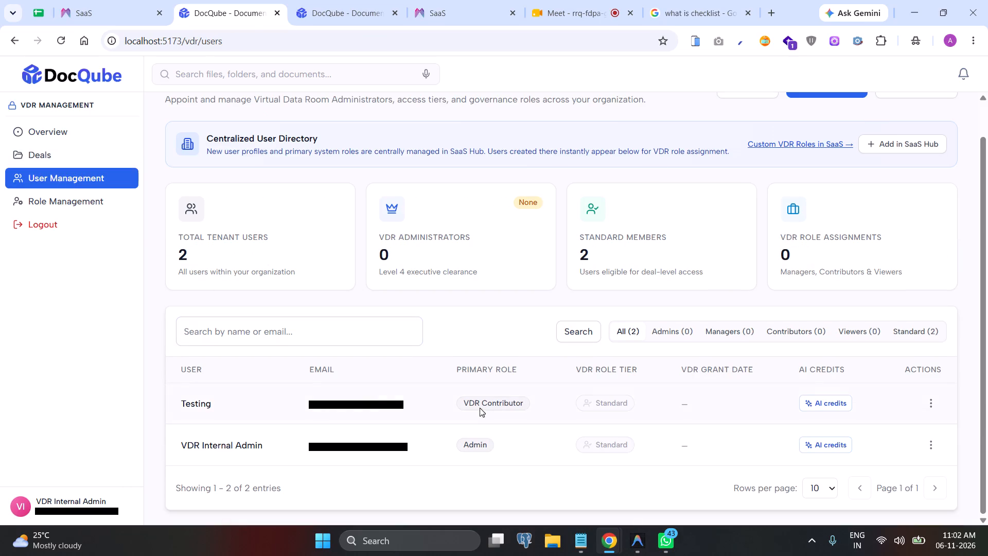
drag(467, 412, 535, 408)
click(535, 408)
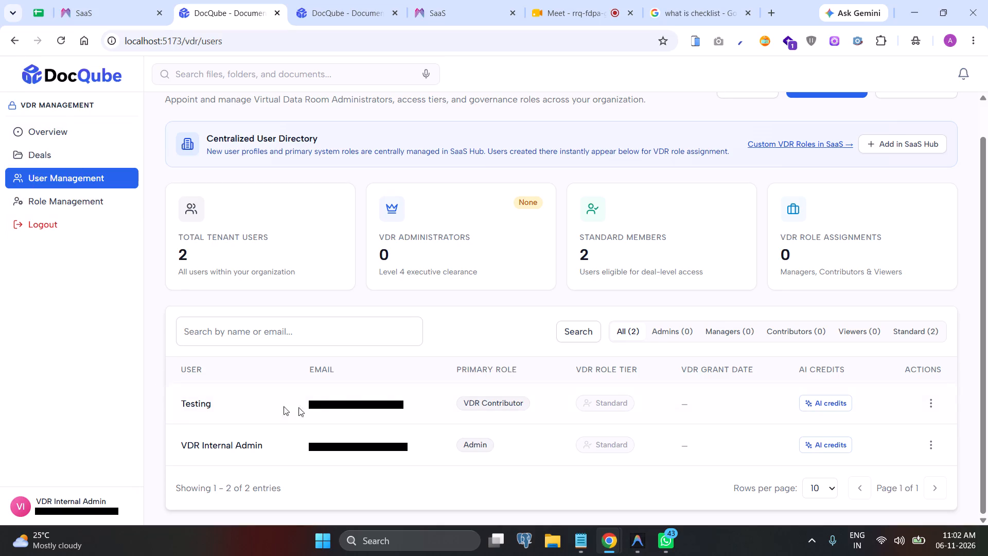
click(38, 148)
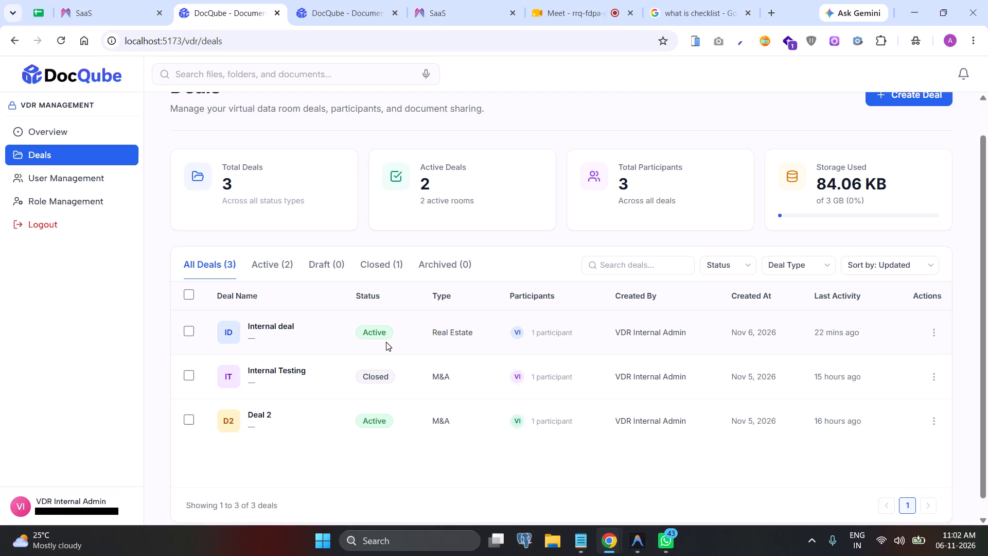
click(93, 191)
click(91, 180)
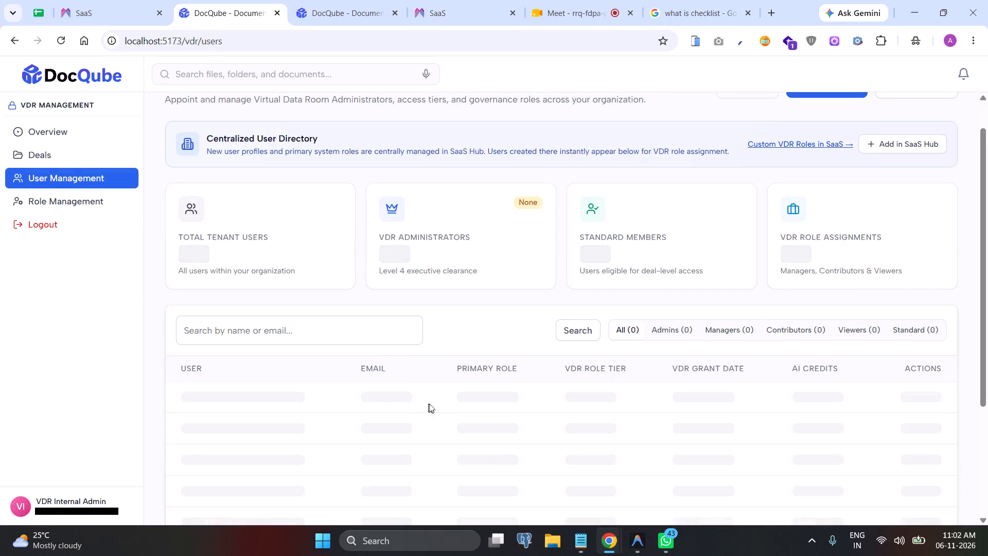
Return to the deals list and reopen the Internal deal.
click(52, 153)
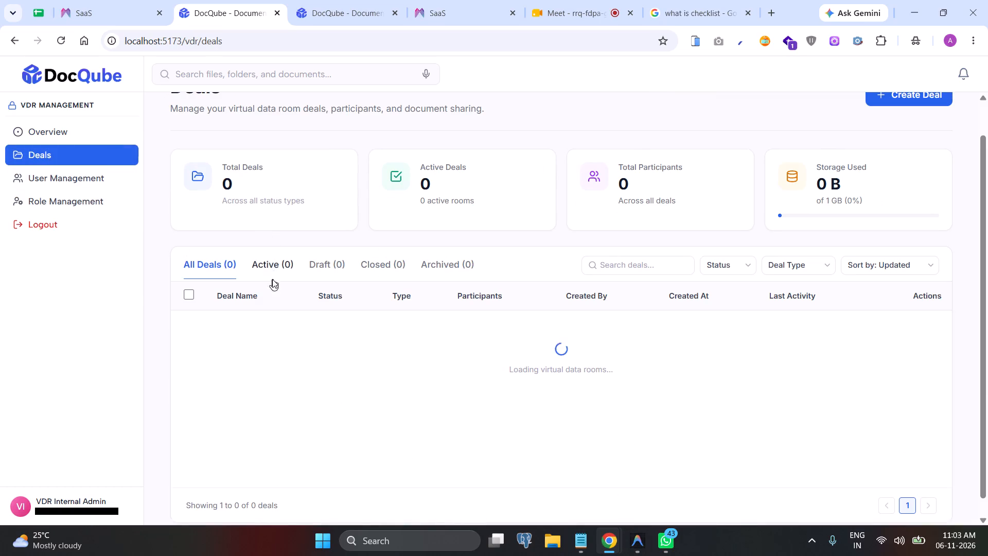
click(271, 324)
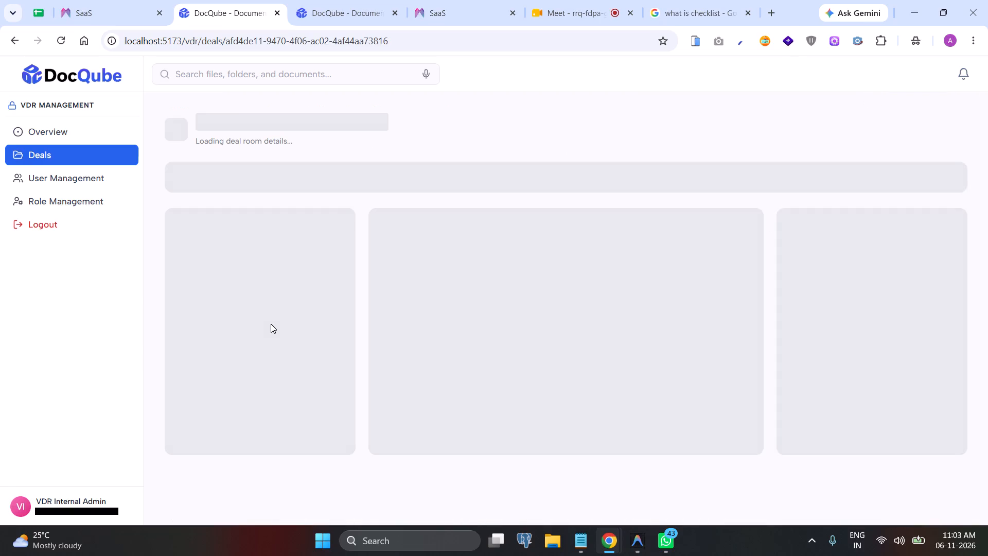
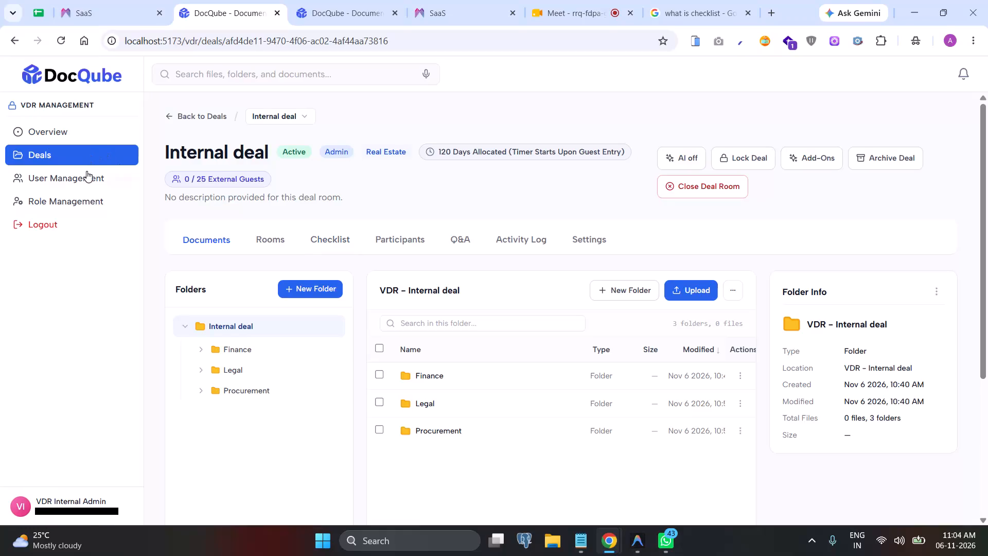
Examine the users' primary roles and VDR role tiers in VDR User Management.
click(86, 171)
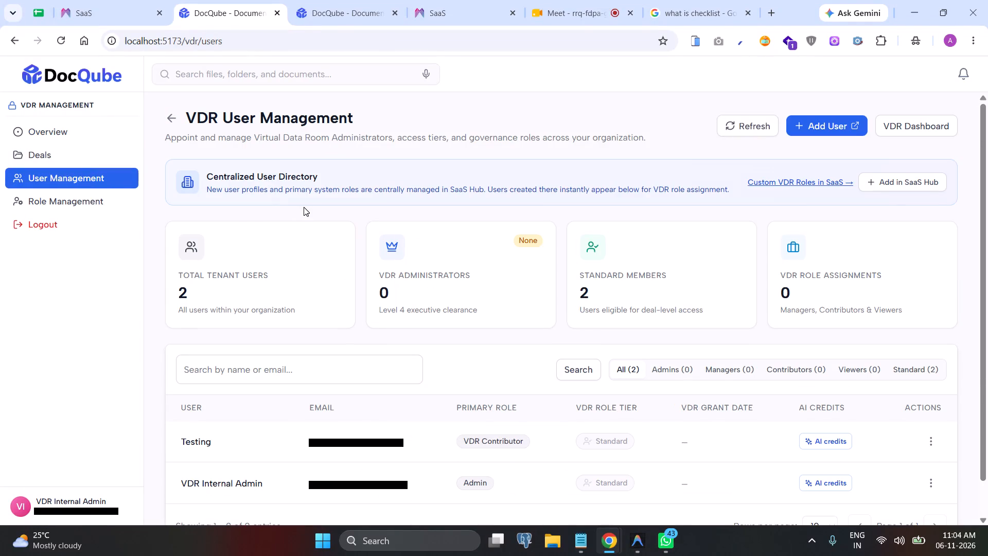
scroll(304, 207, down, 4)
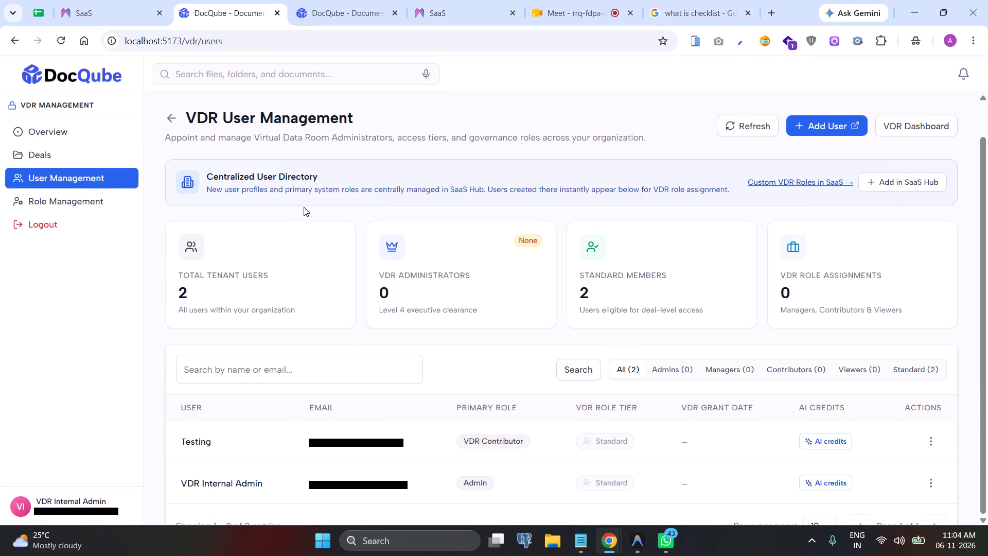
Return to the deals list.
click(35, 159)
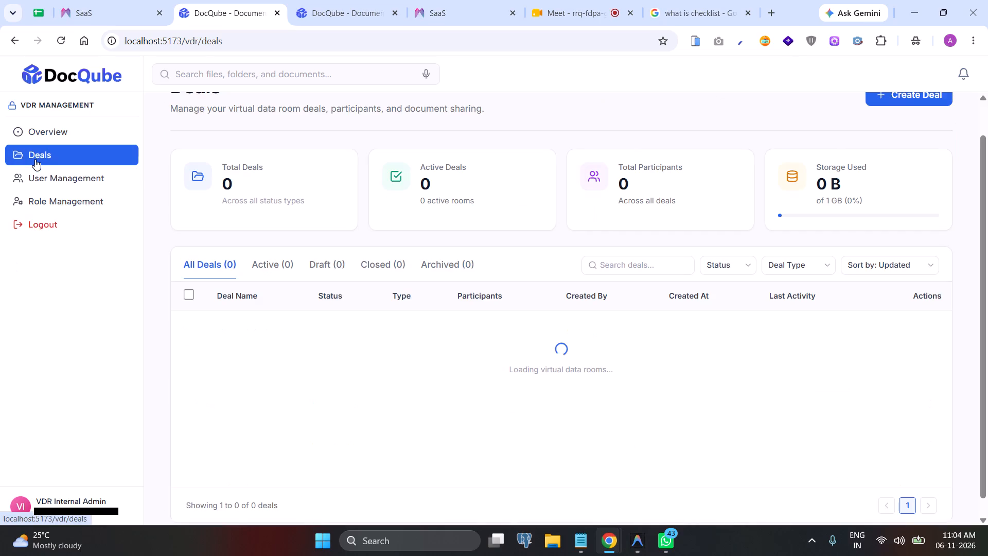
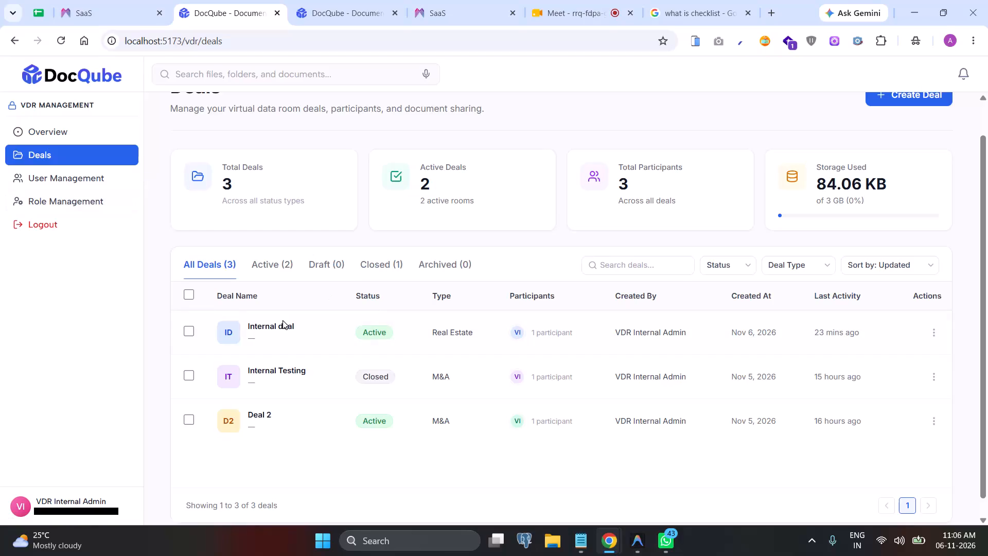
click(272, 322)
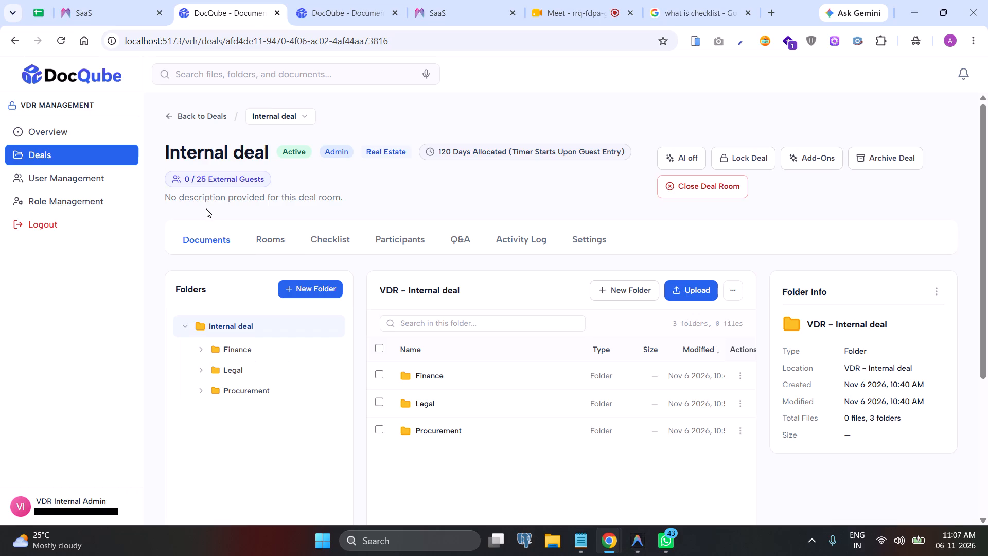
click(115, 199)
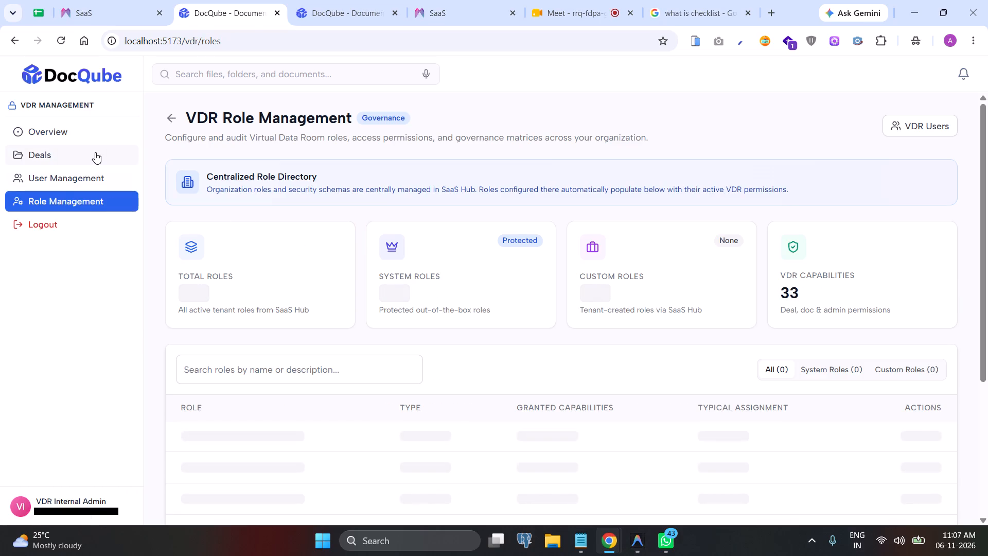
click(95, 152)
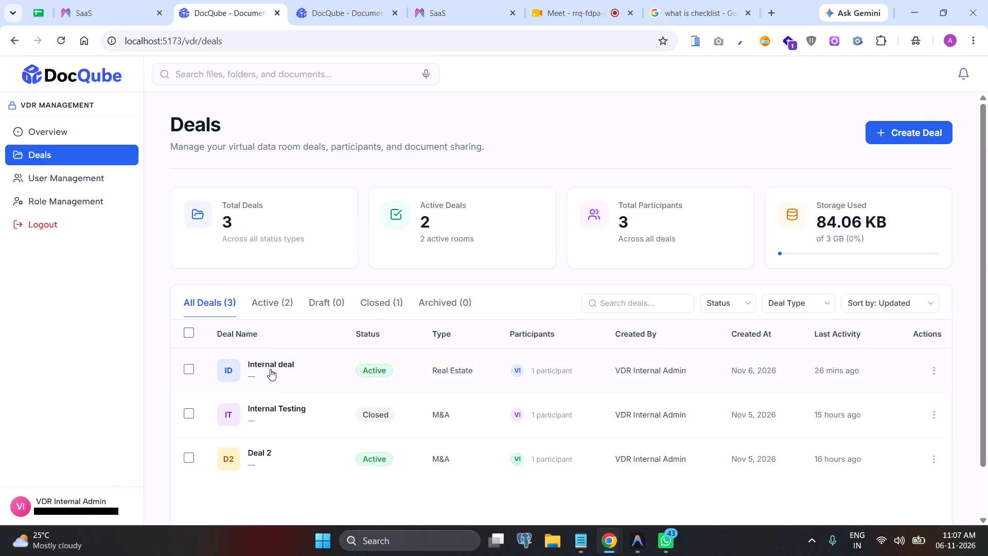
Open the Internal deal and examine its rooms, including the default Pitch room's access stage and documents area.
click(272, 367)
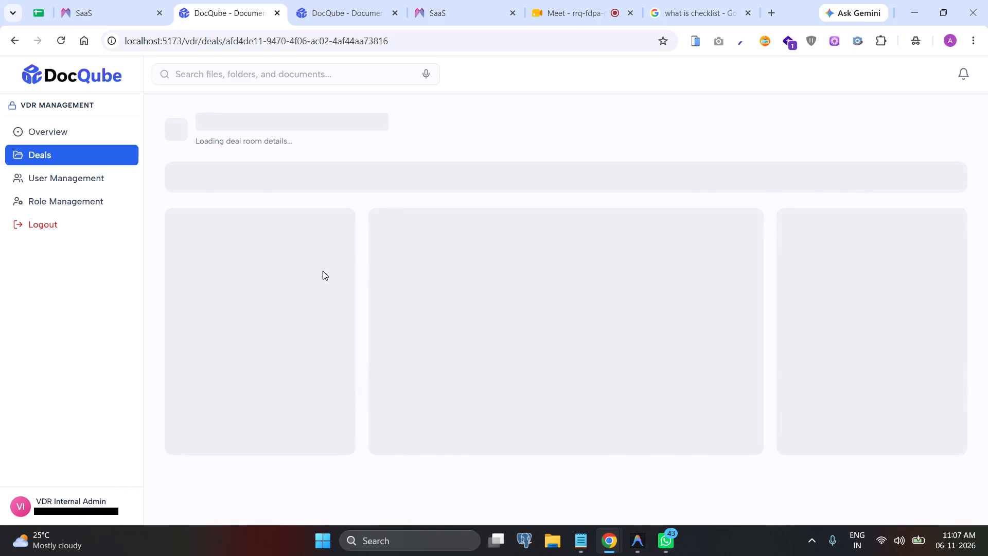
click(276, 232)
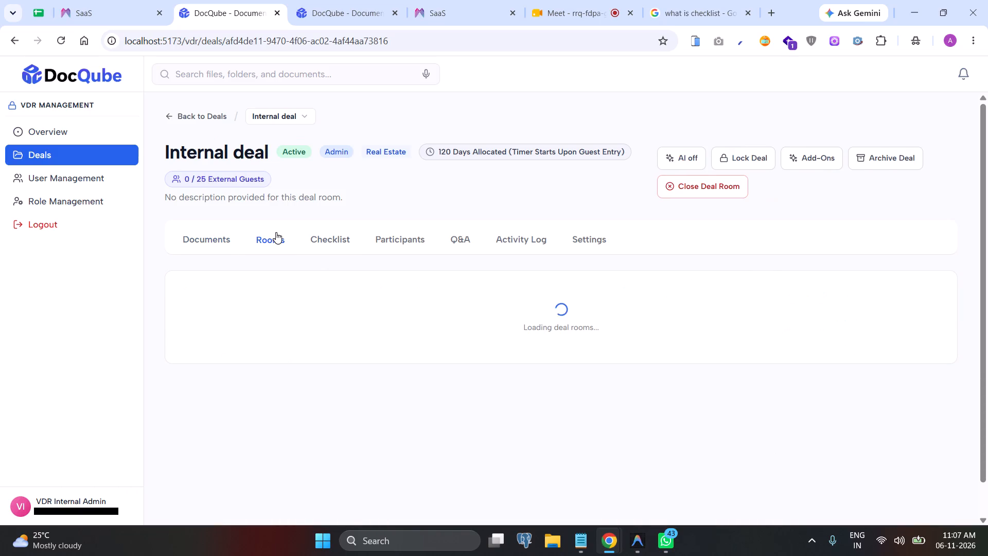
scroll(528, 309, down, 1)
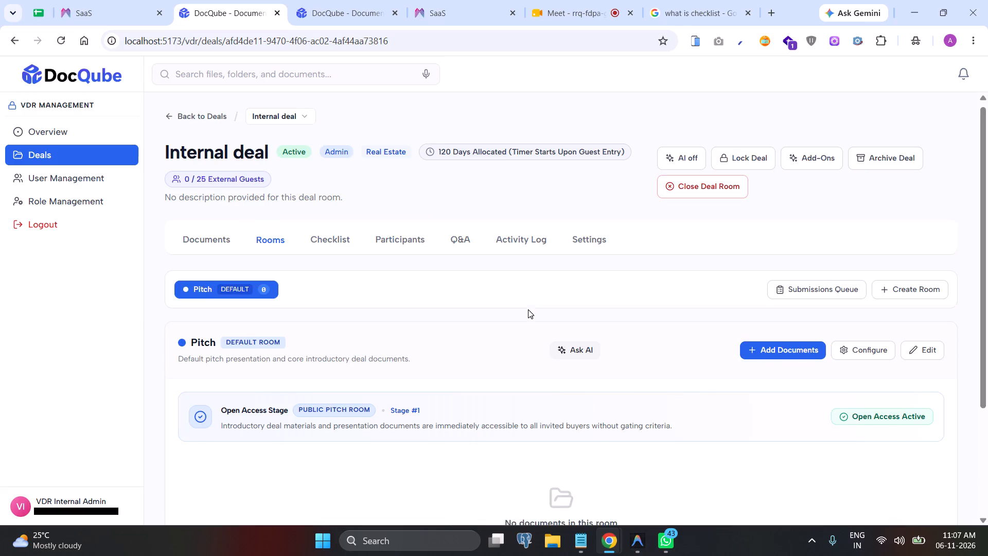
scroll(528, 309, down, 3)
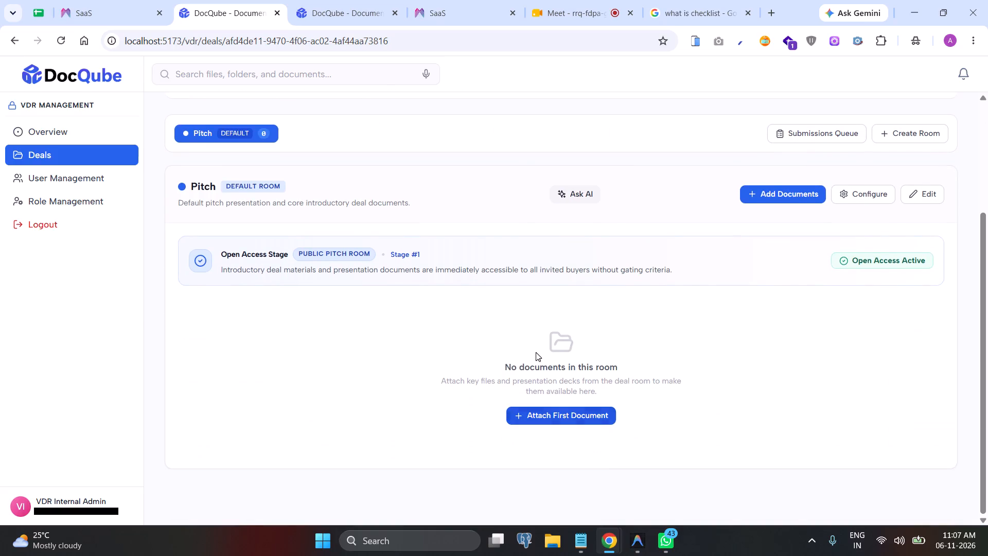
scroll(536, 352, up, 2)
Upload commercial_invoice_ECT-2026-7712.pdf from Downloads to the Finance folder of the Internal deal's documents.
click(205, 242)
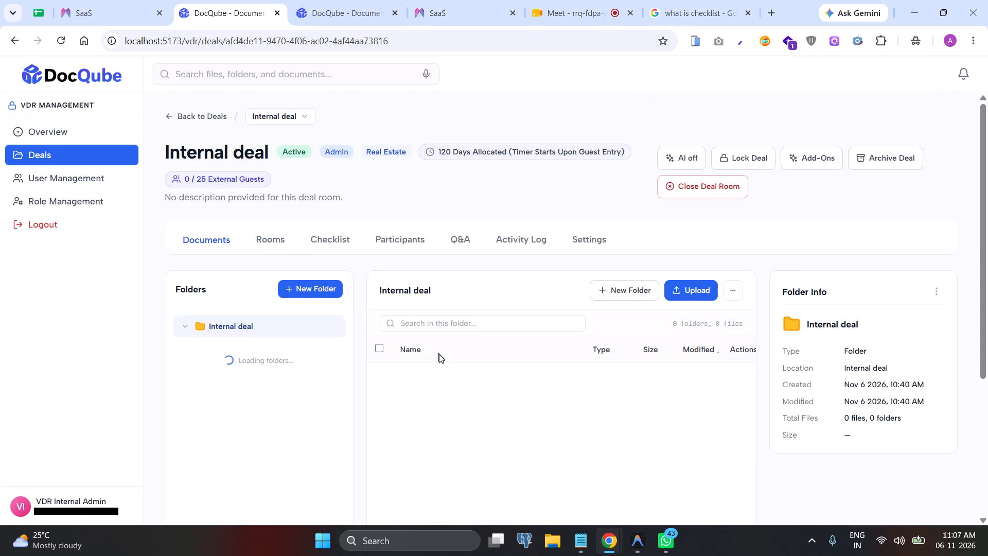
click(416, 374)
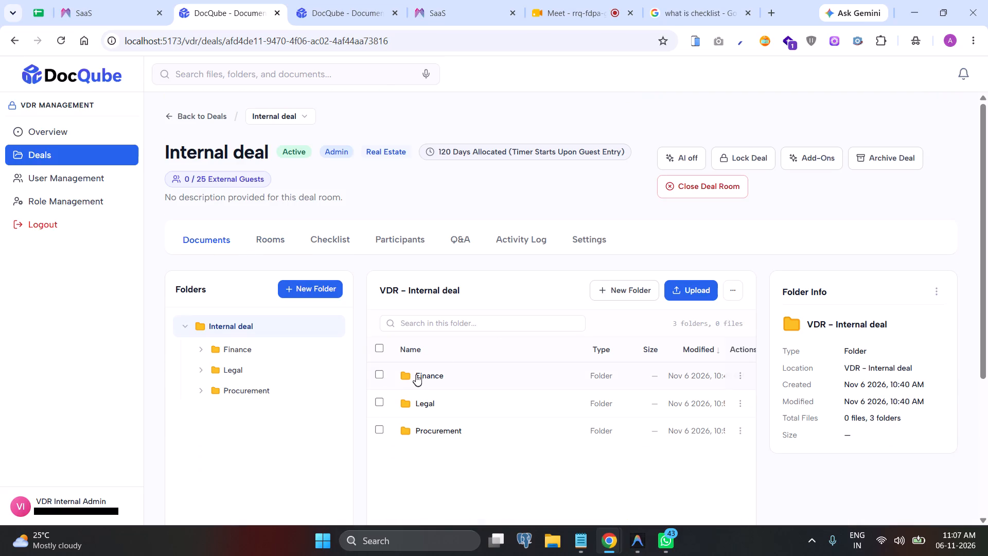
click(691, 287)
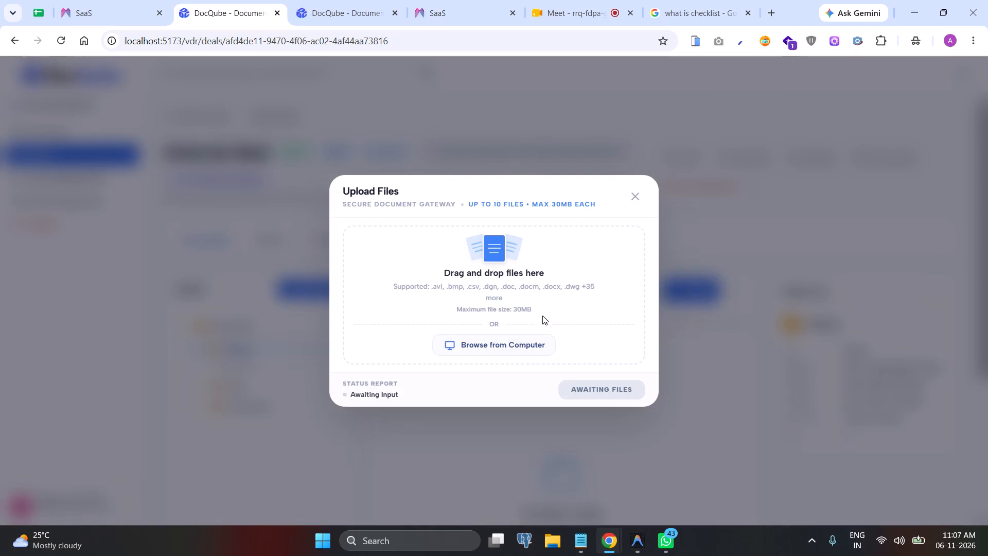
click(513, 342)
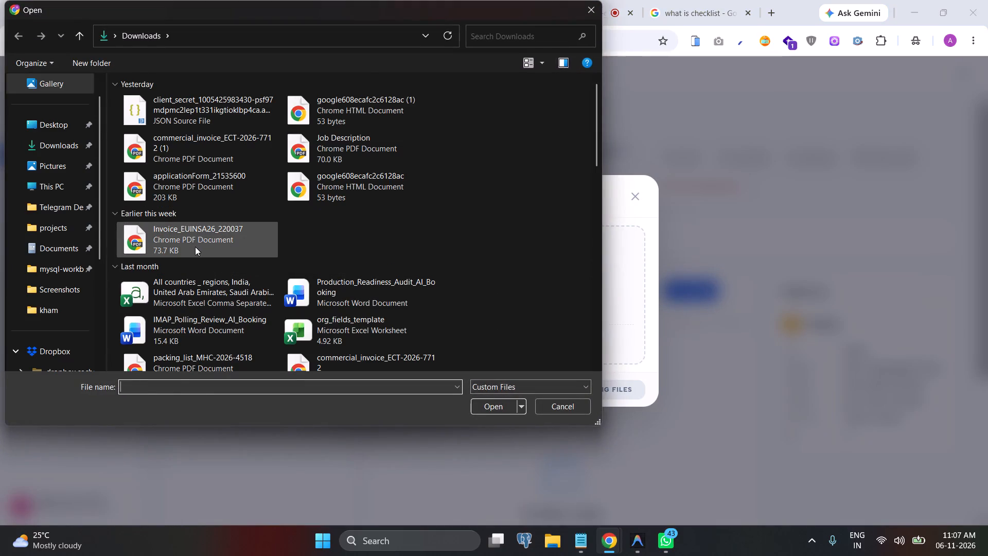
click(195, 247)
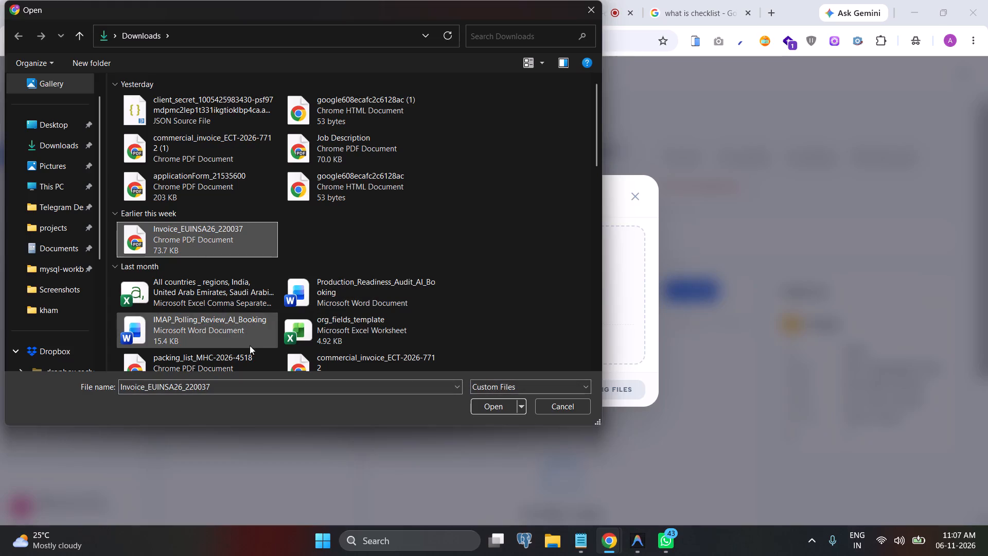
click(330, 352)
click(490, 407)
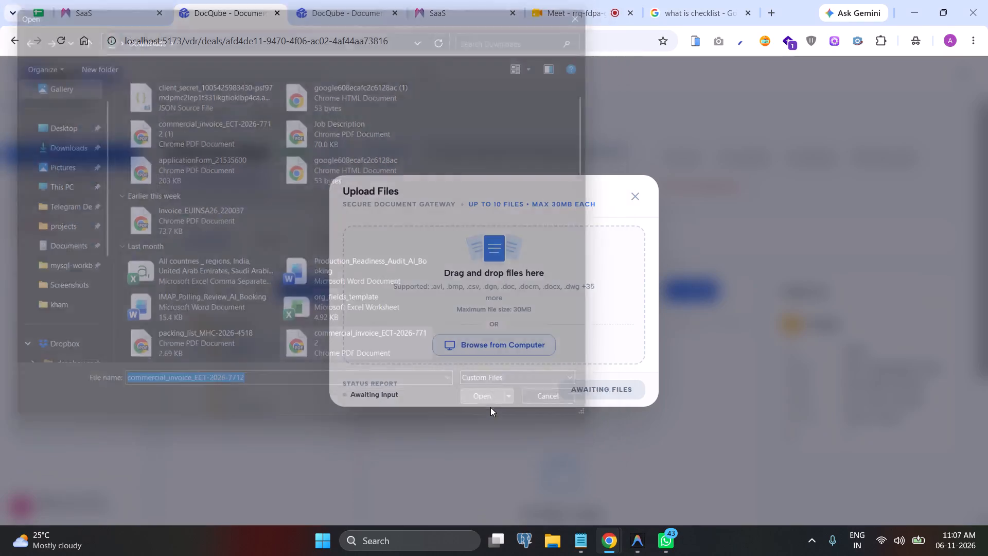
scroll(546, 393, down, 2)
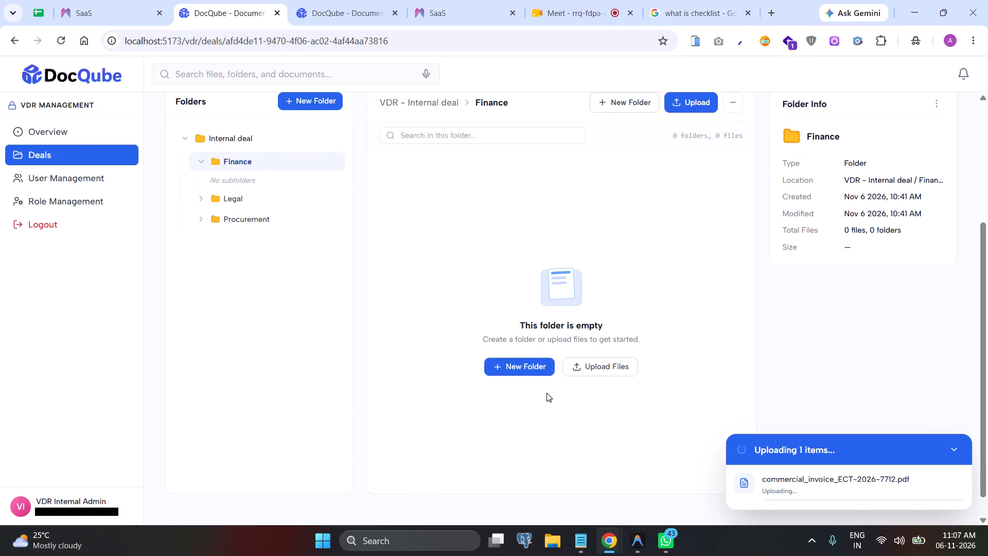
scroll(557, 265, up, 1)
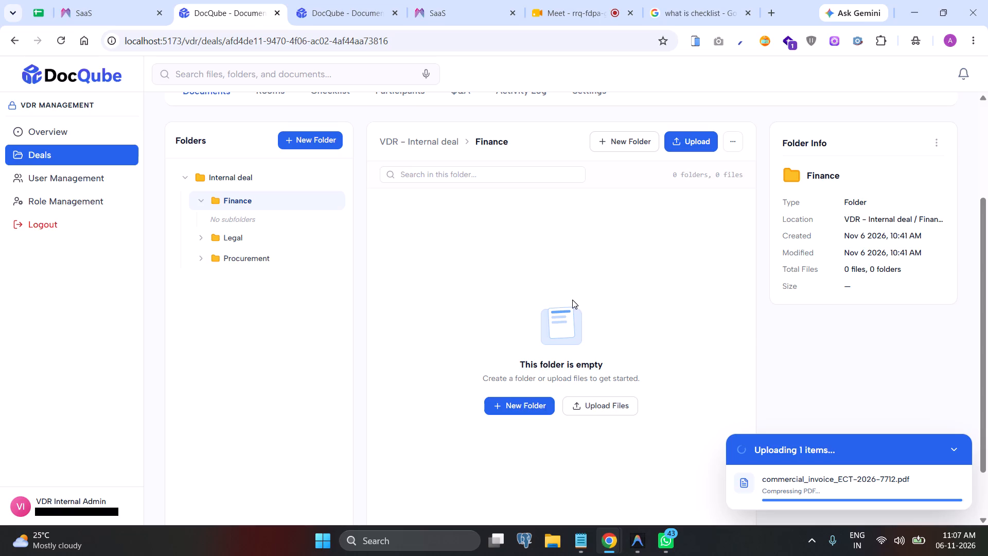
scroll(572, 300, up, 2)
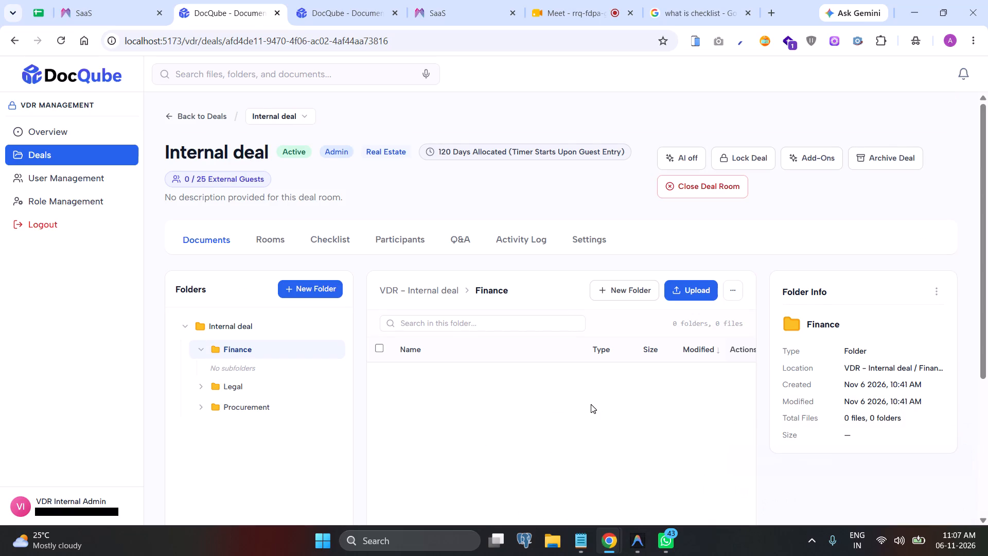
scroll(578, 362, down, 4)
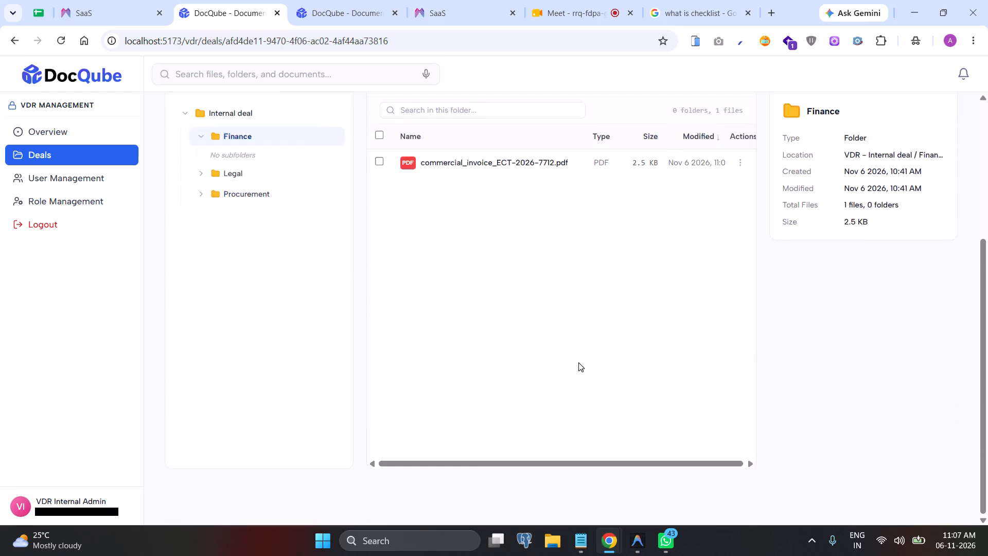
scroll(578, 362, up, 3)
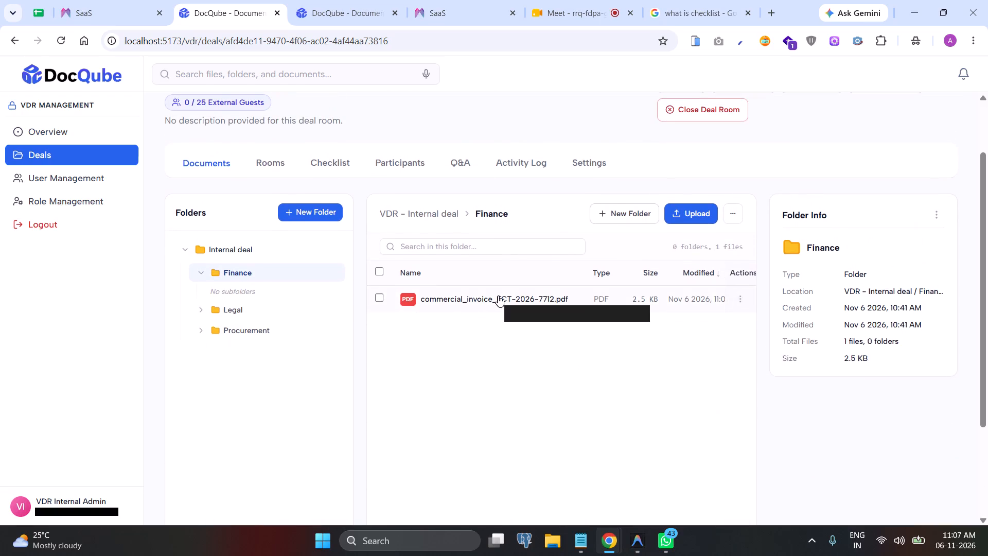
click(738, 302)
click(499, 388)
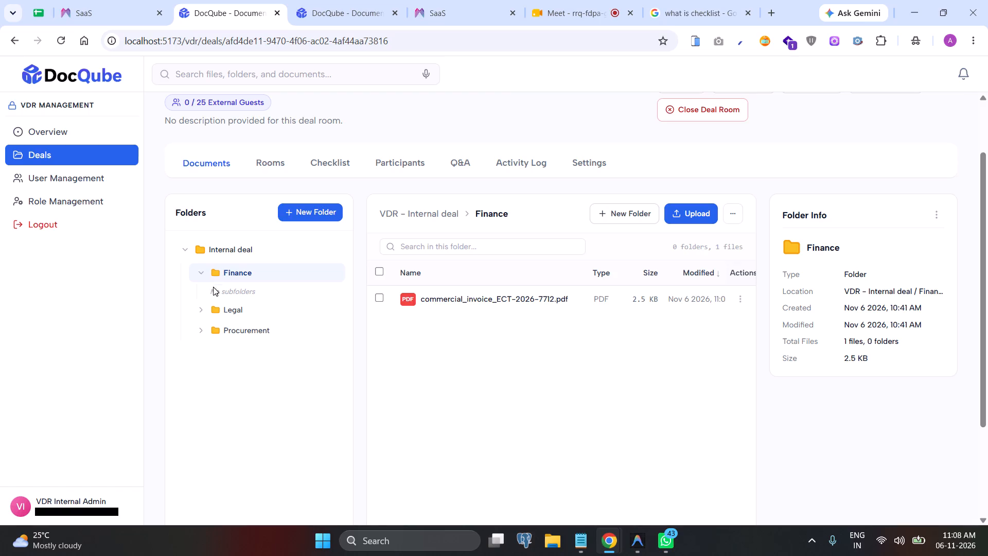
Add the line "dont show subfolders" at the end of the issues list in Notepad, about the empty Finance folder's subfolder placeholder.
drag(206, 292, 230, 292)
drag(230, 292, 242, 291)
drag(261, 289, 233, 289)
drag(233, 289, 229, 289)
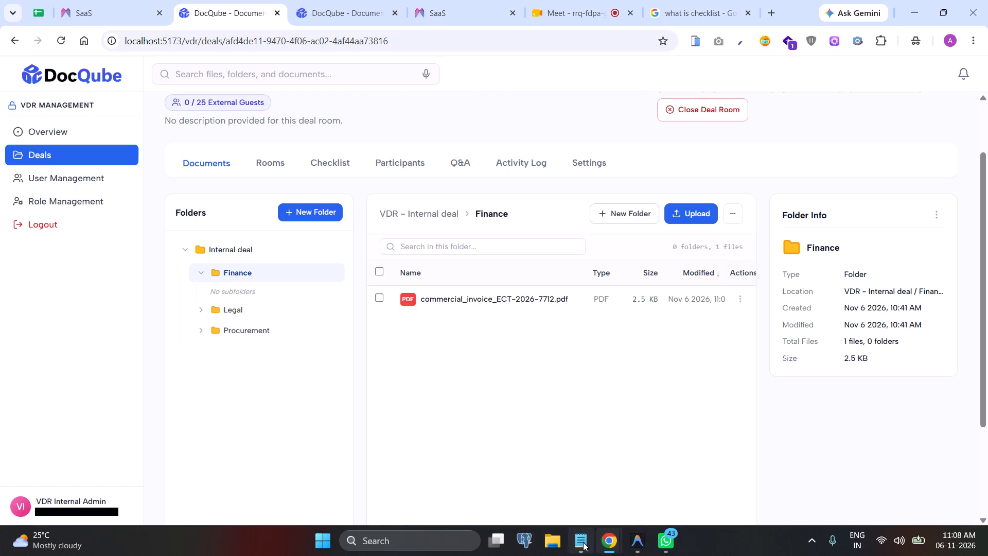
click(583, 542)
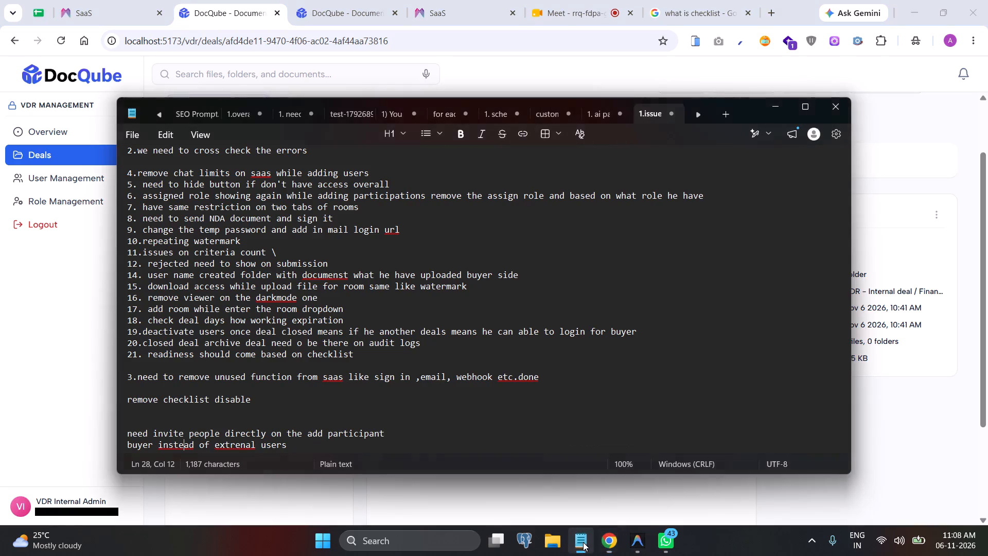
click(387, 441)
scroll(387, 441, down, 4)
key(Return)
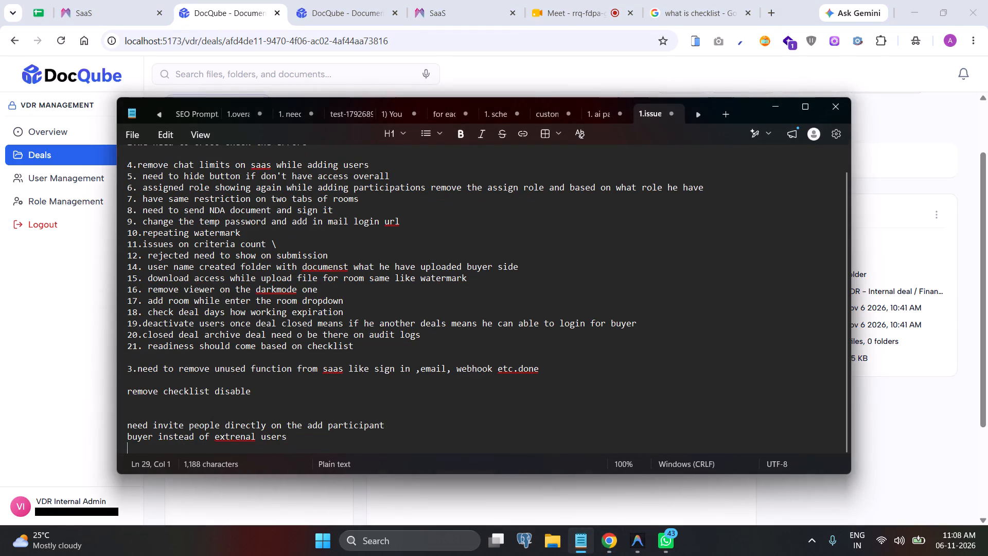
text(dont show subfolders)
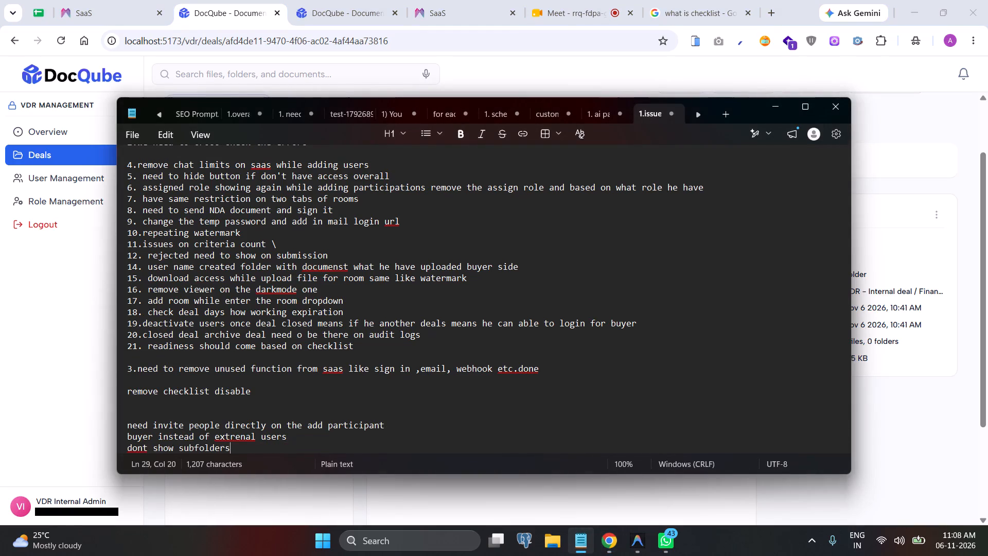
key(space)
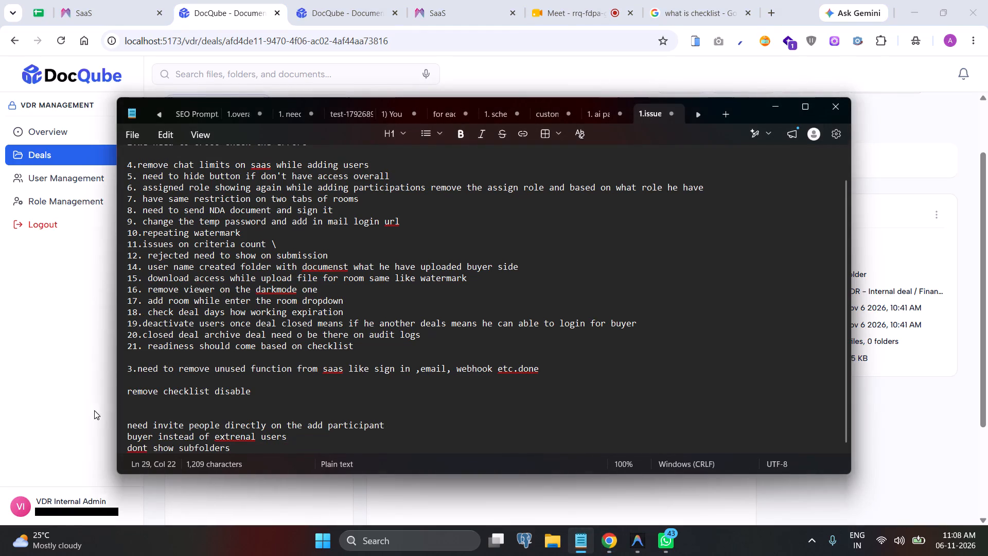
Switch back to DocQube in Chrome and collapse the Finance folder in the folder tree.
click(94, 410)
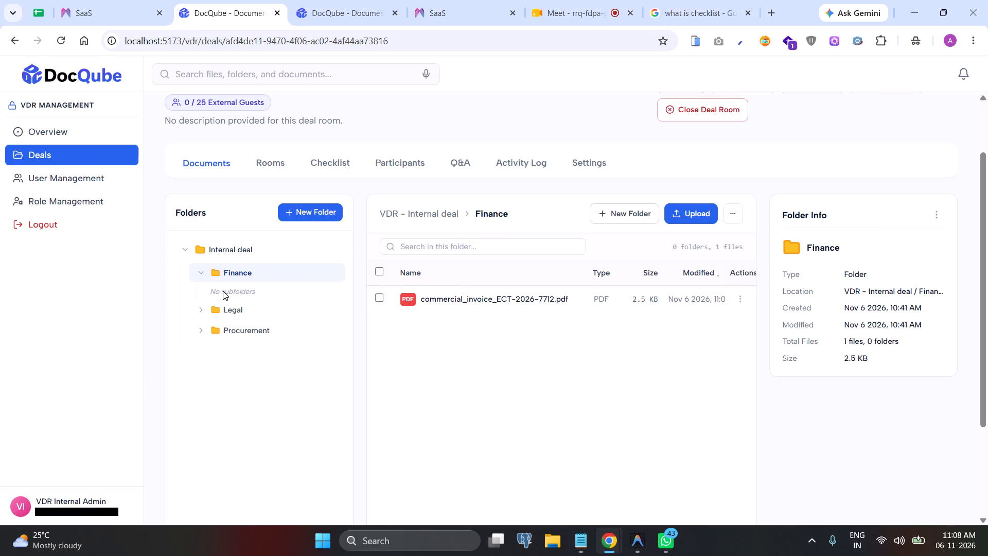
click(198, 270)
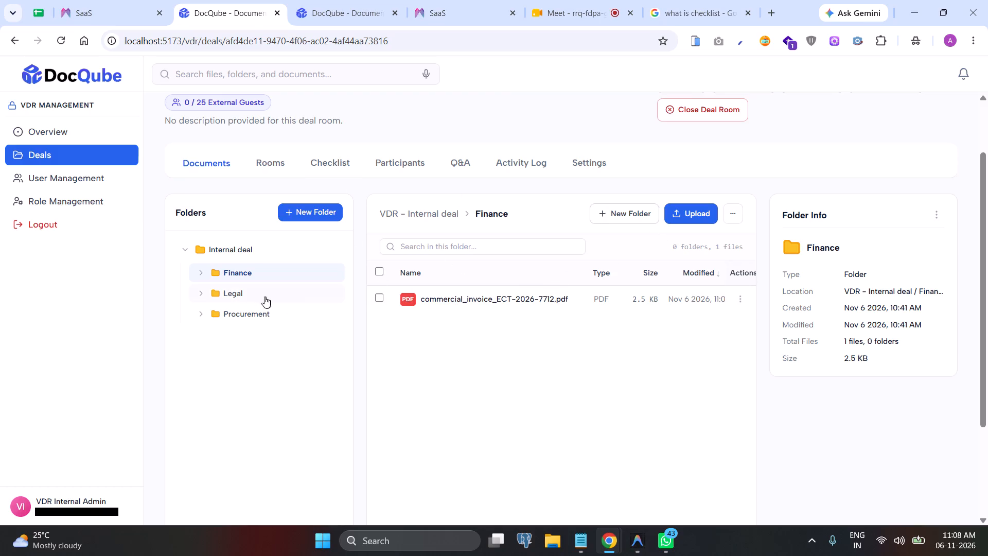
Upload HRM-SaaS-Platform-Documentation.pdf from Downloads to the Finance folder.
click(679, 215)
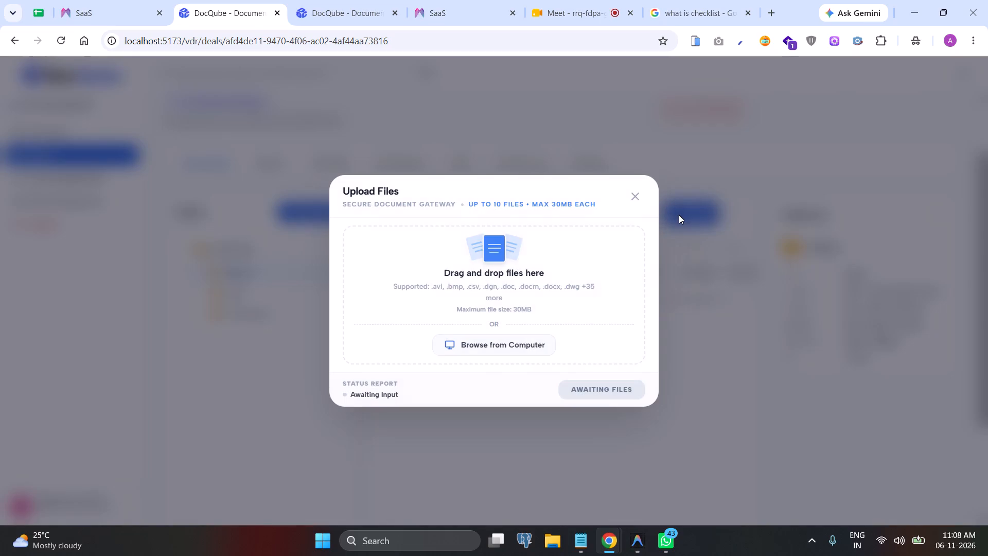
click(532, 339)
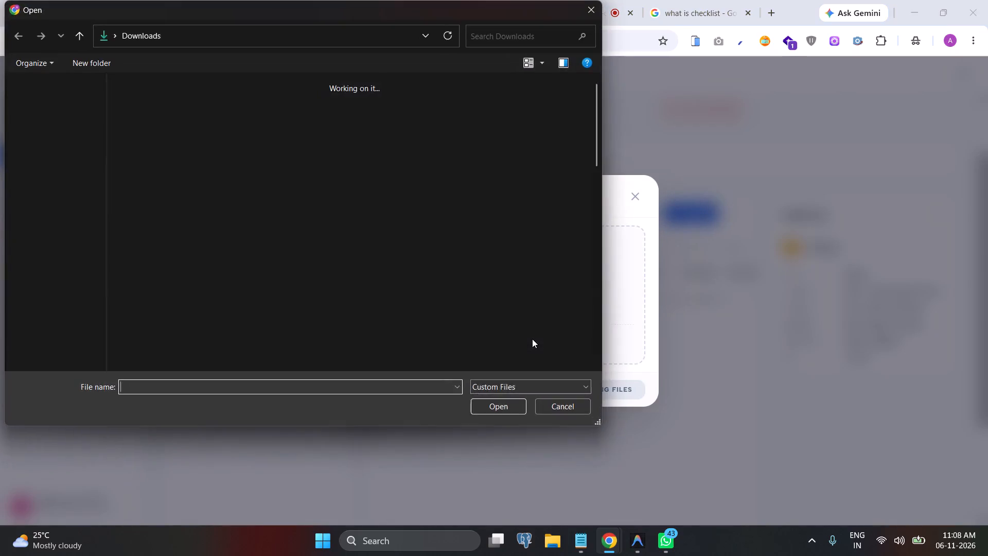
scroll(193, 278, down, 1)
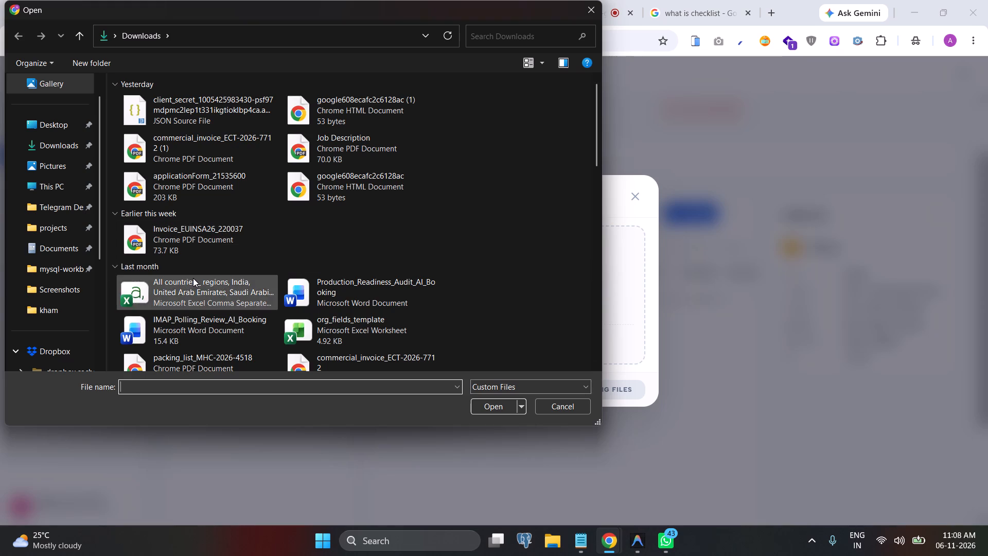
scroll(193, 278, down, 1)
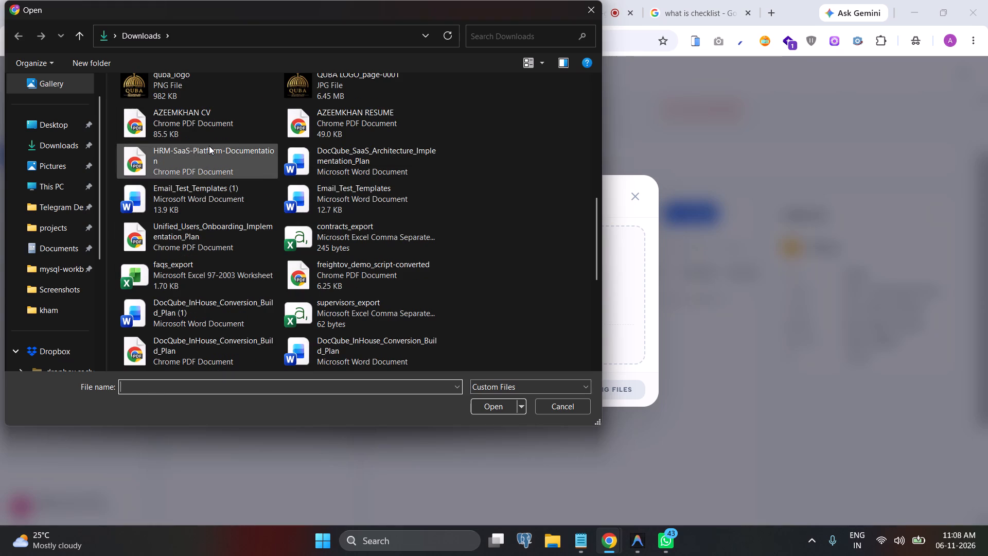
click(209, 146)
click(501, 402)
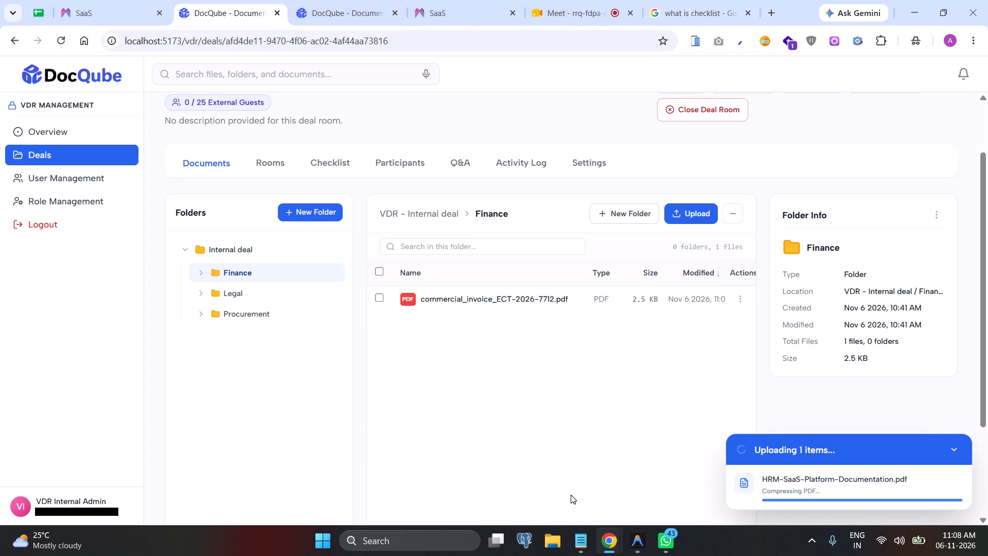
click(591, 361)
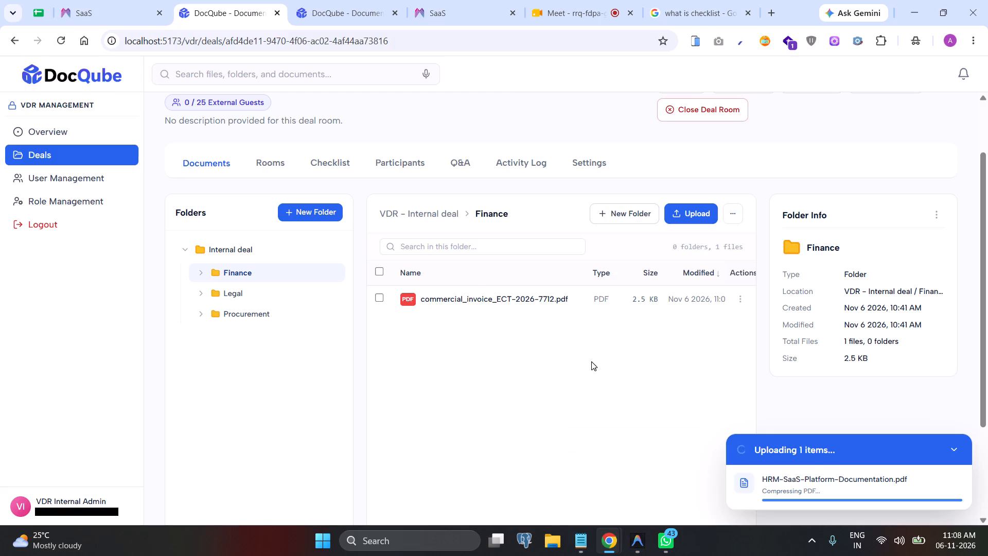
scroll(591, 361, up, 1)
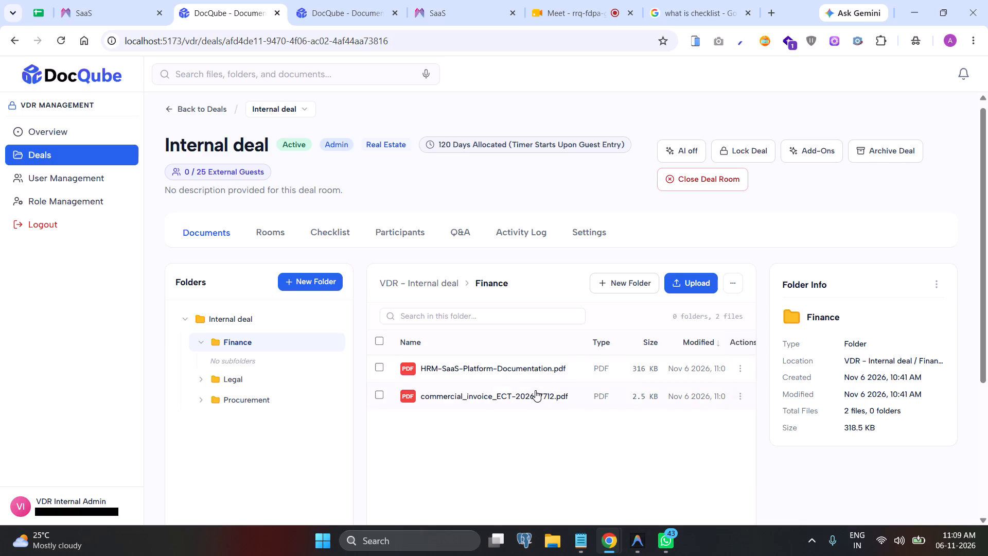
Open the file upload dialog for the Internal deal's Finance folder.
click(697, 275)
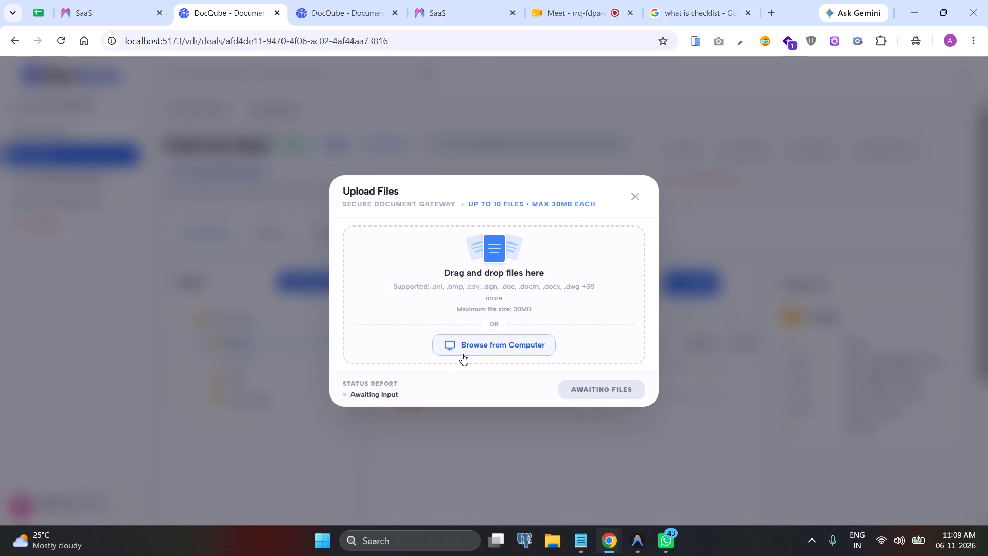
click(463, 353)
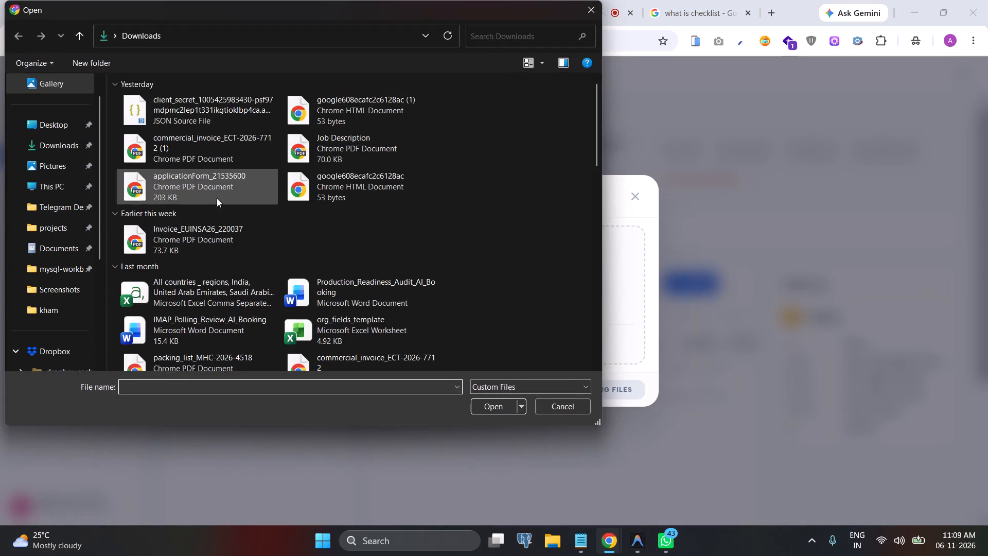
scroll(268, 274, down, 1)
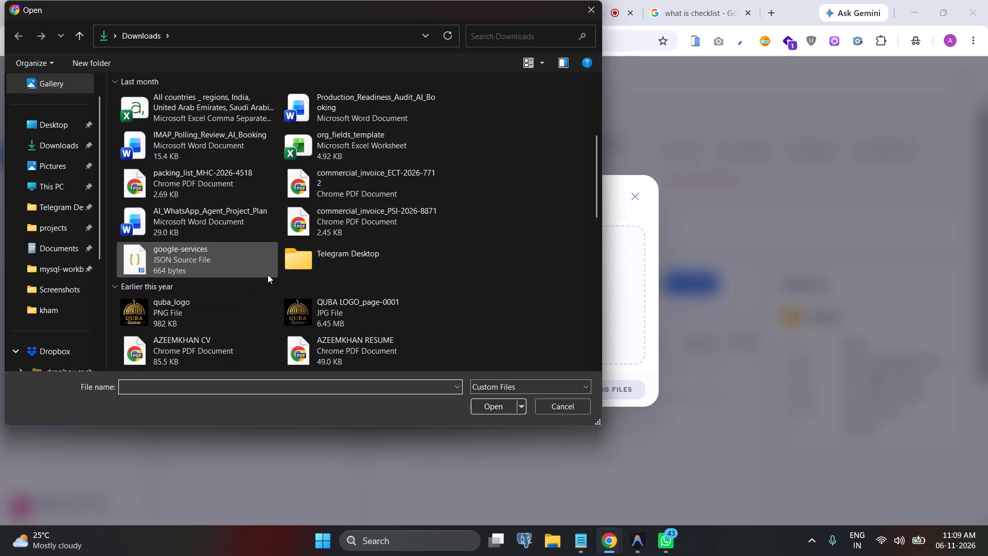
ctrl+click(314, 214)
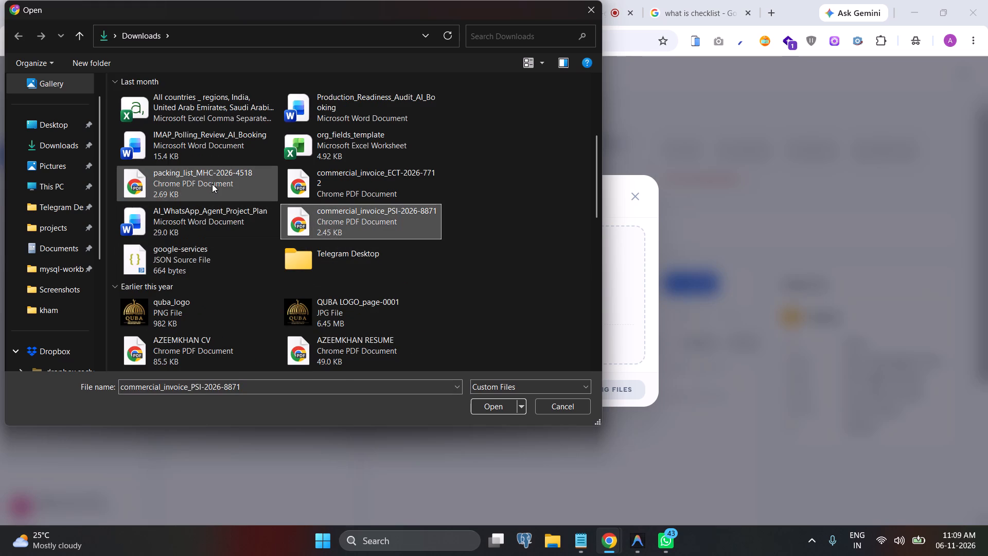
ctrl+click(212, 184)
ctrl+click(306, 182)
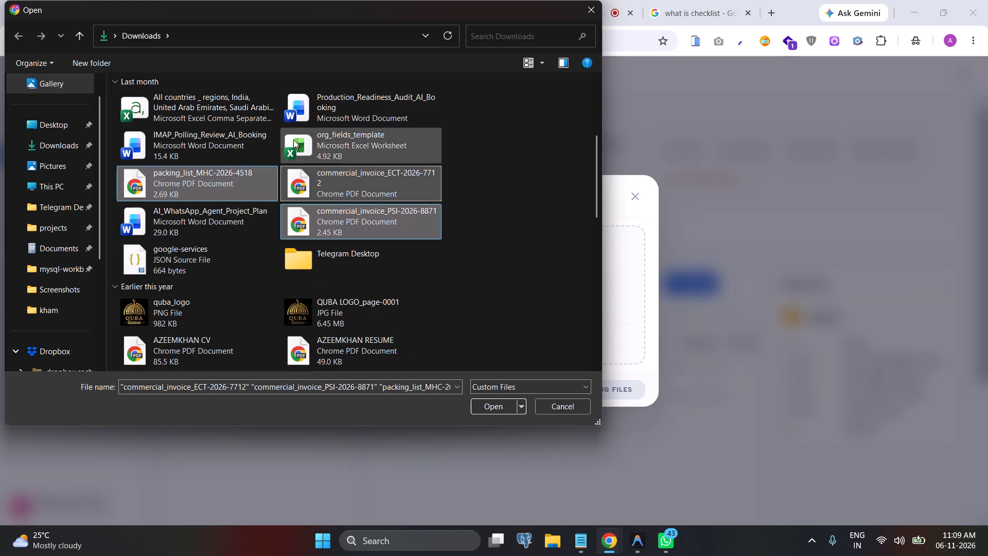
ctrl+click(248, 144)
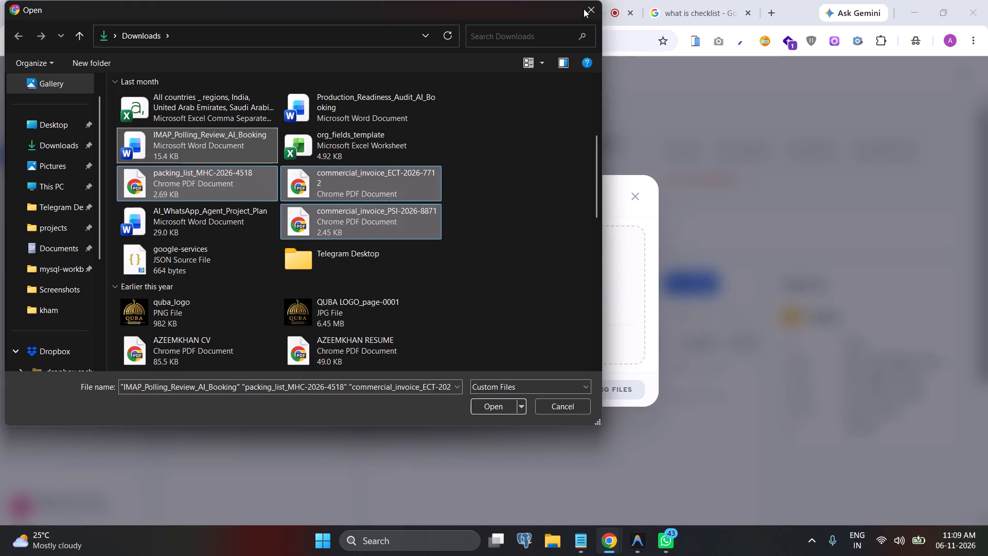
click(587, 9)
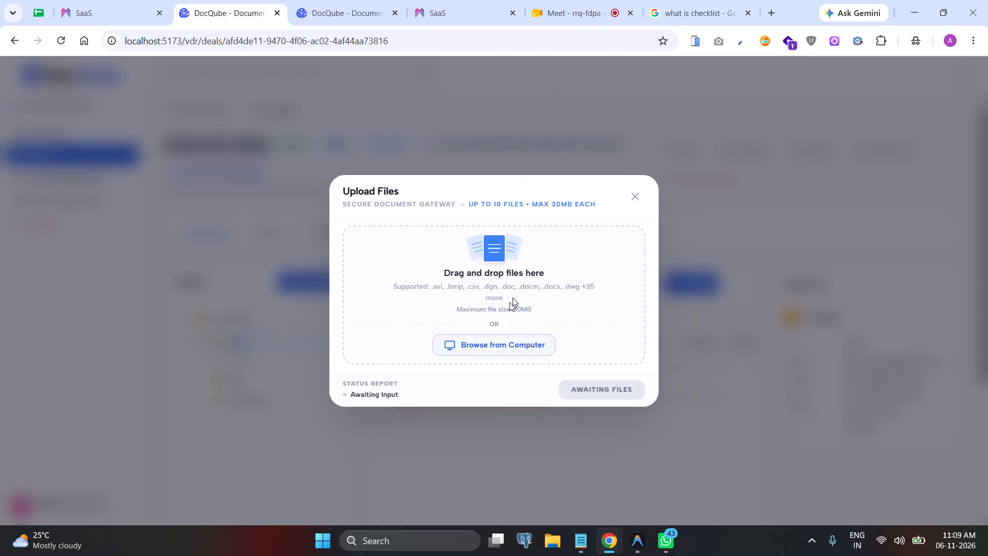
Upload FULLSTACK_DEV_ROADMAP.pdf and Git Commands.pdf together from Downloads to the Finance folder.
click(501, 334)
click(491, 346)
scroll(261, 332, down, 1)
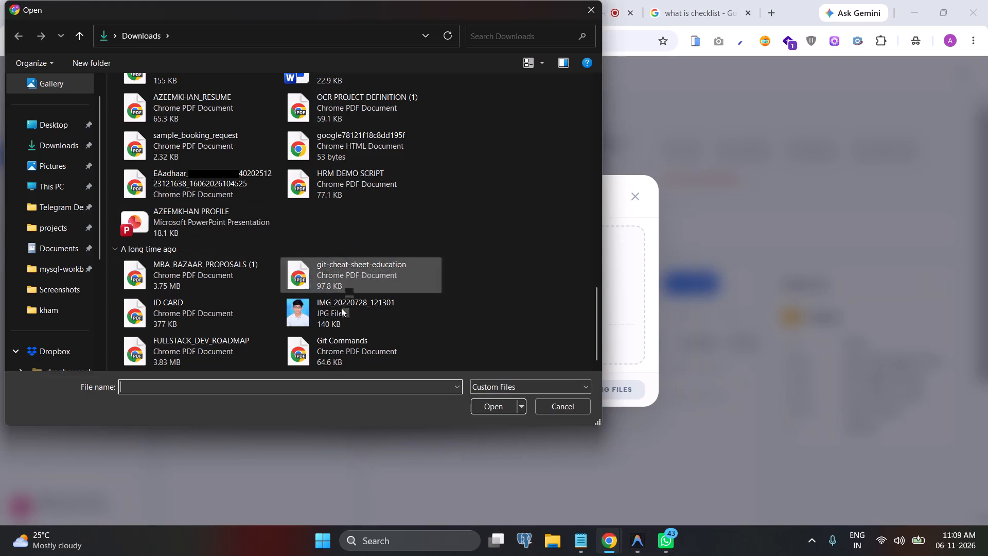
ctrl+click(332, 342)
ctrl+click(244, 349)
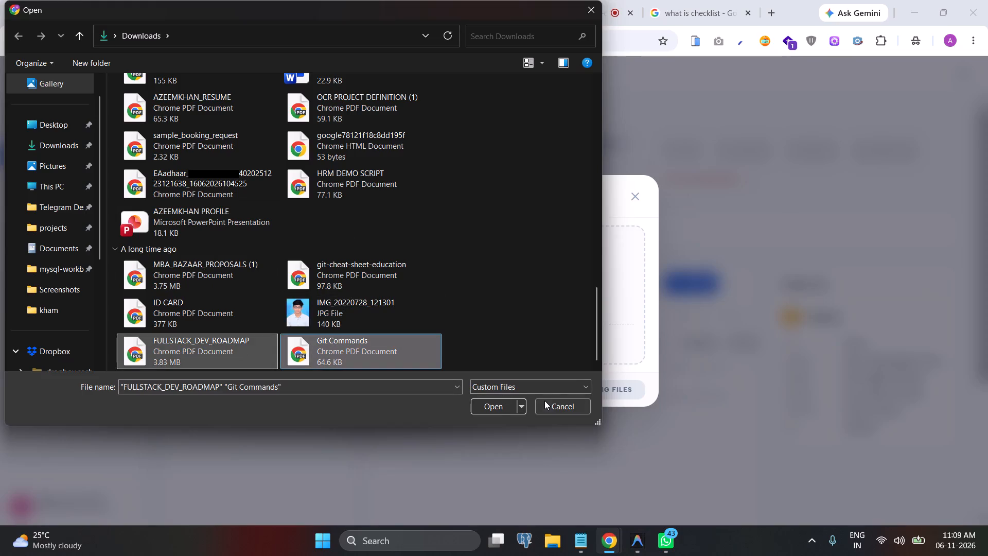
click(496, 409)
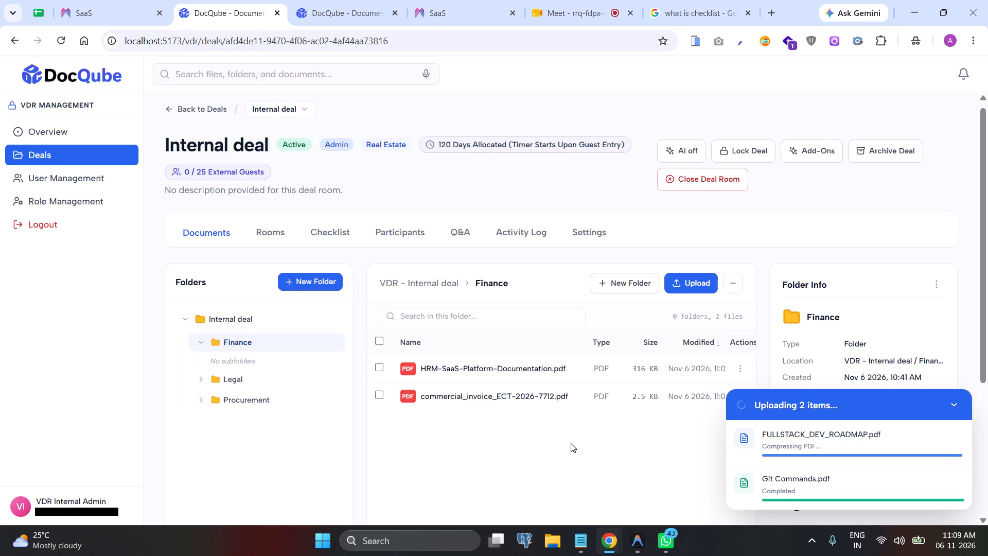
scroll(571, 443, down, 2)
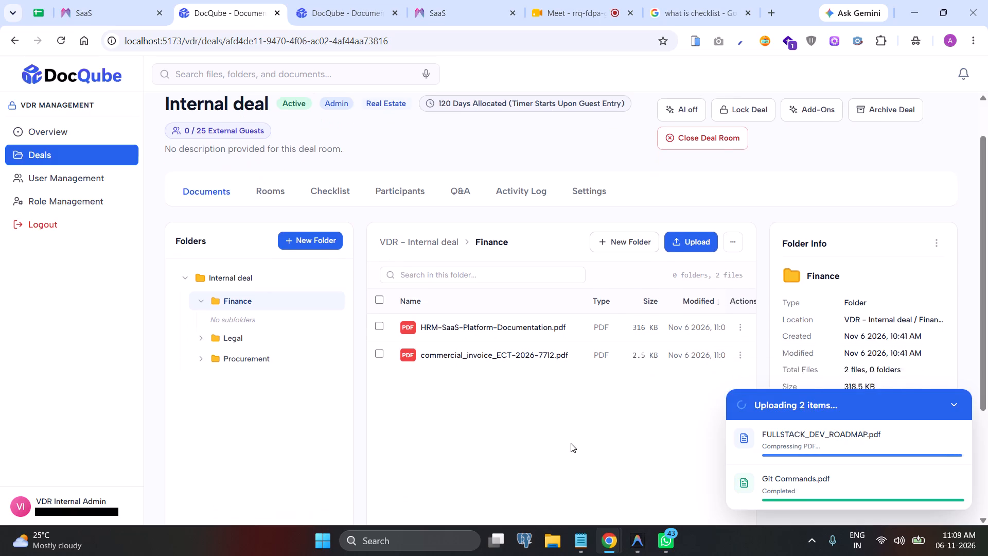
scroll(571, 443, down, 1)
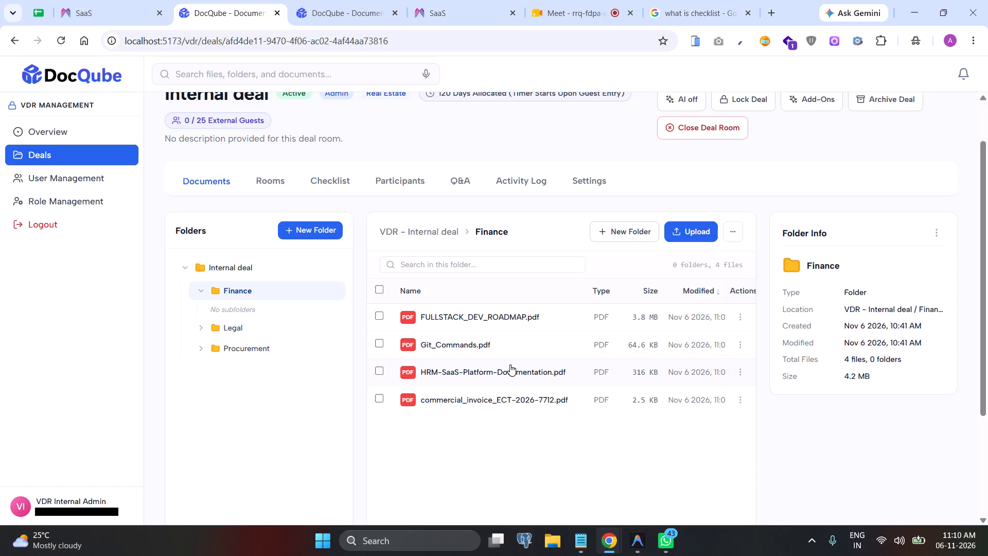
Add the line "no need compression for files whil uploading" at the end of the issues list in Notepad, and return to DocQube in Chrome.
click(577, 534)
key(Return)
text(no need comp)
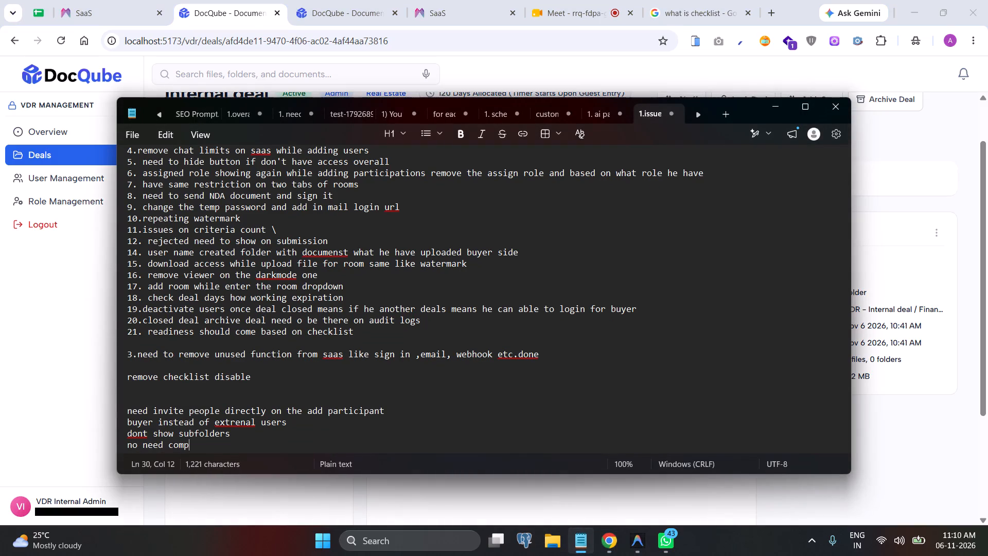
text(ression for files w)
text(hil uploading)
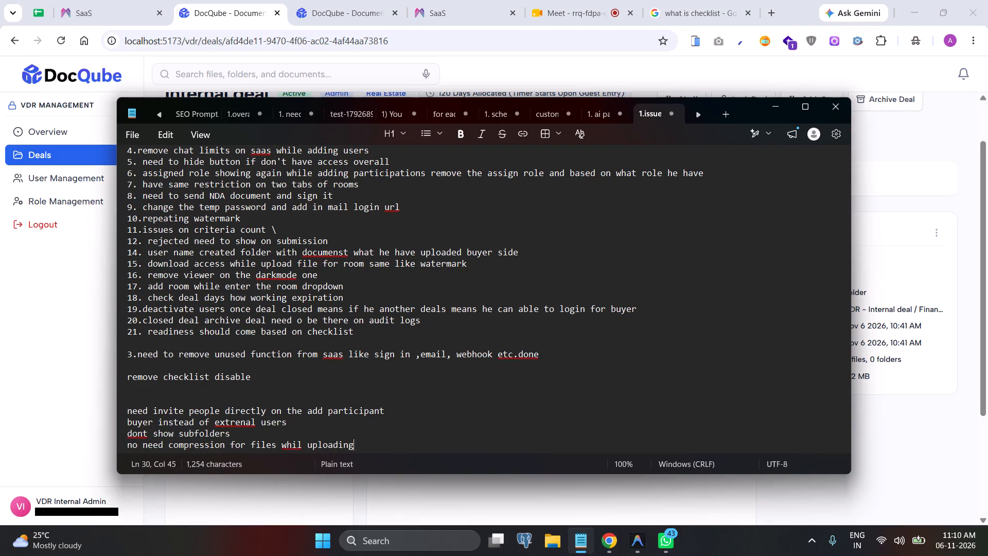
click(0, 384)
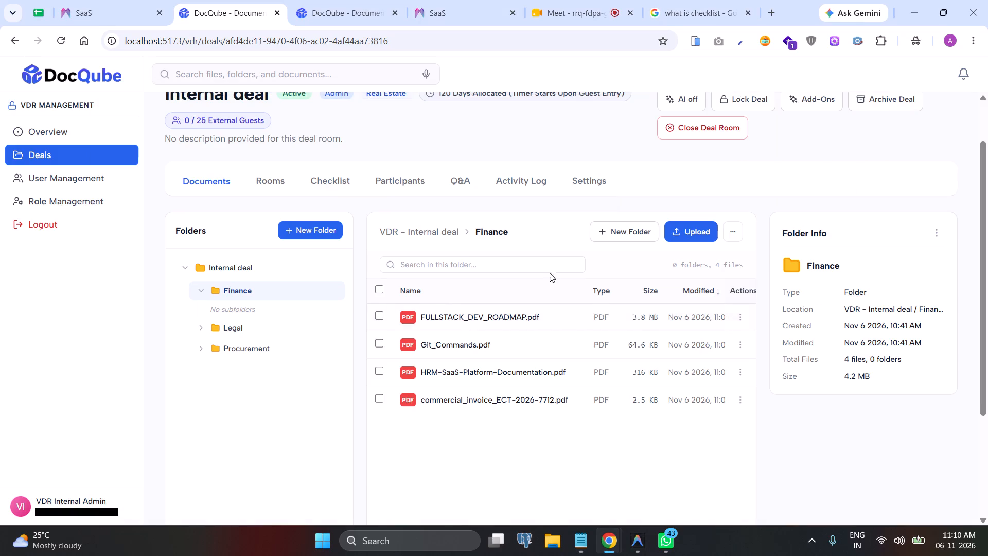
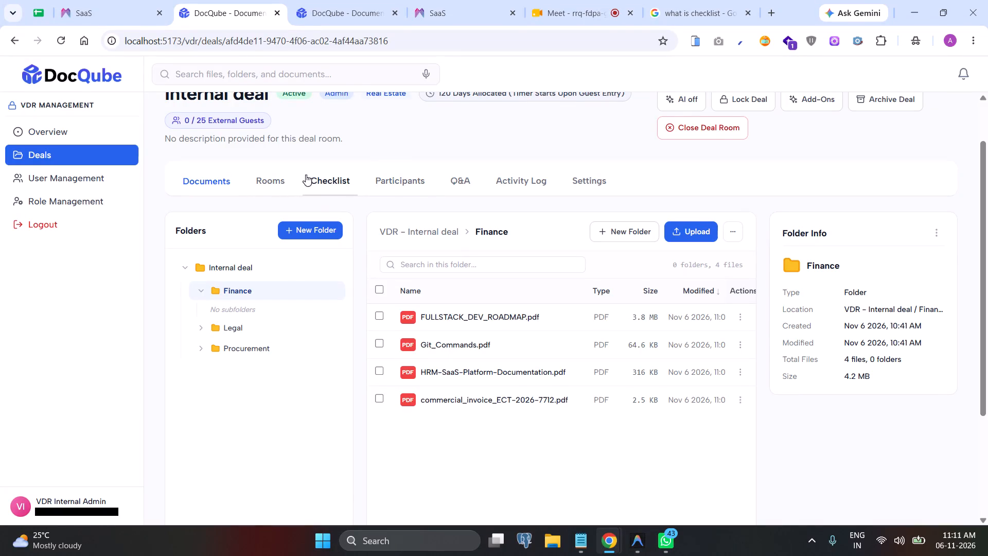
Show the Pitch room's document attachment options, switching guest download and forensic watermarking off and on, and close without attaching anything.
click(268, 173)
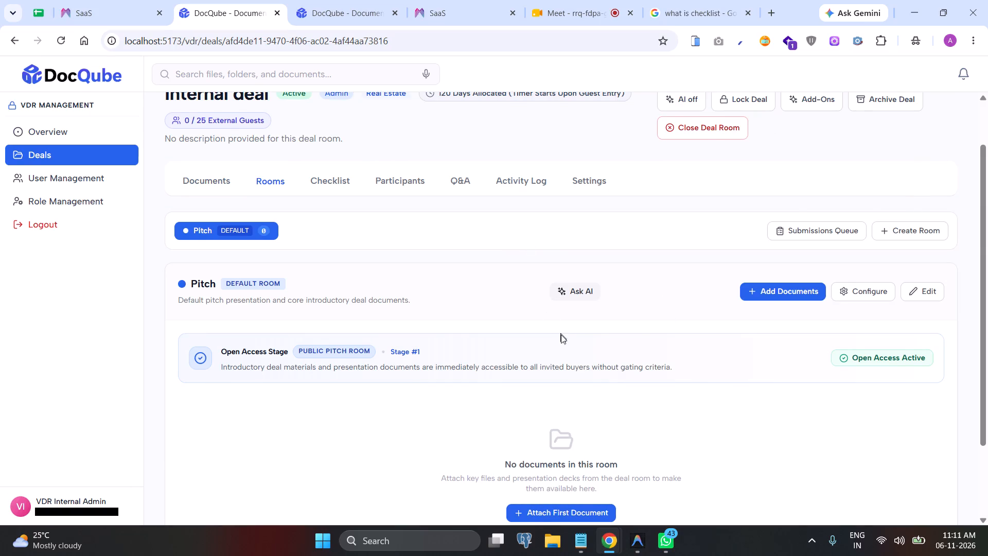
scroll(563, 342, down, 2)
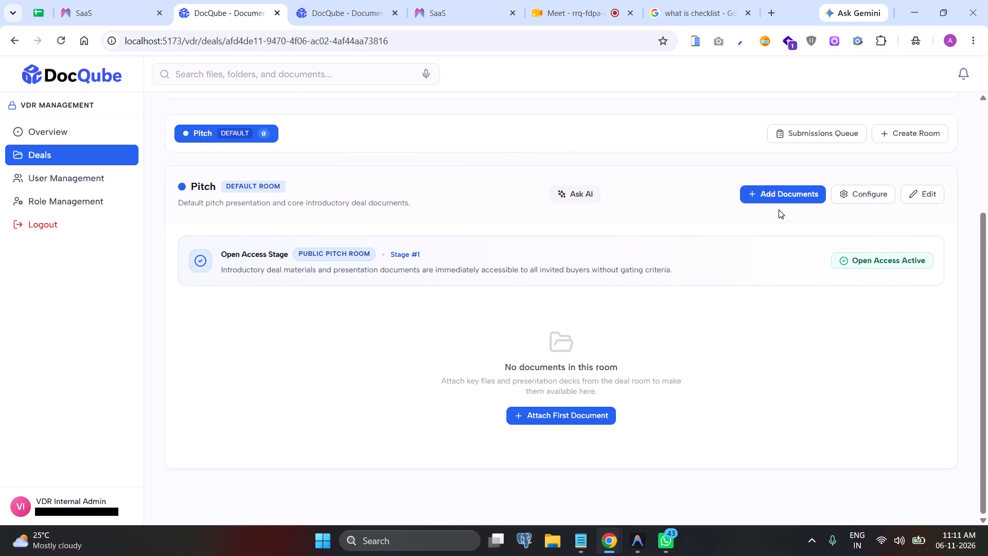
click(785, 201)
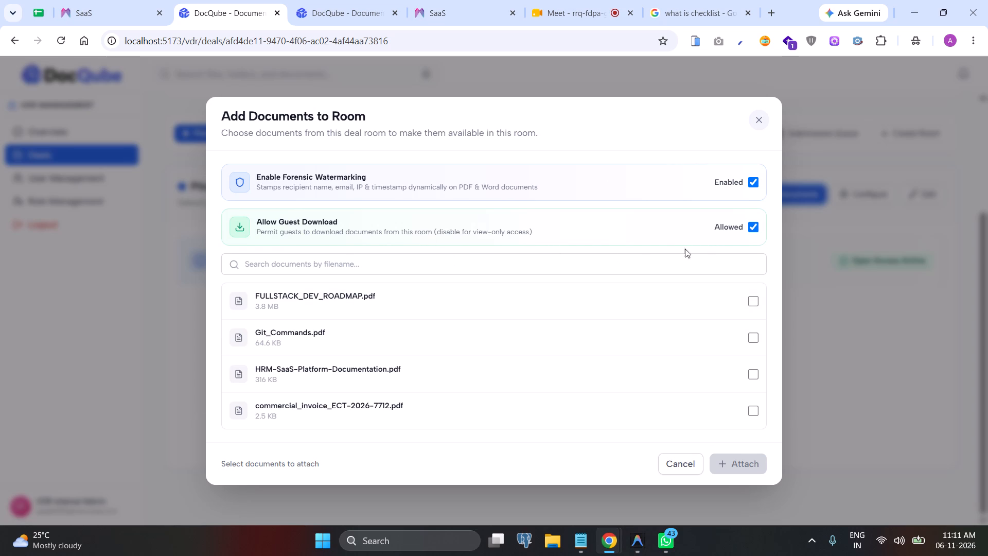
click(757, 225)
click(757, 225)
click(757, 225)
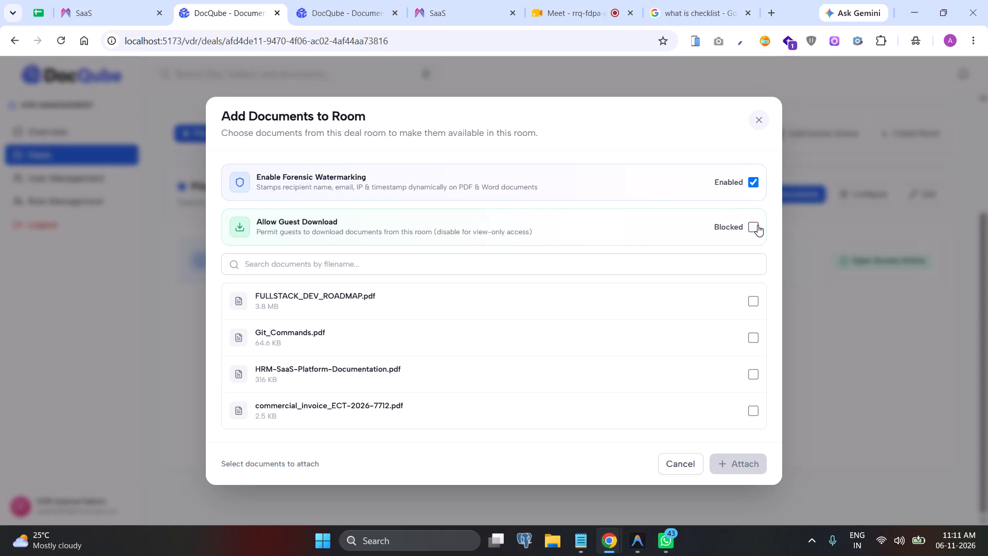
click(757, 225)
click(753, 183)
click(753, 183)
click(751, 126)
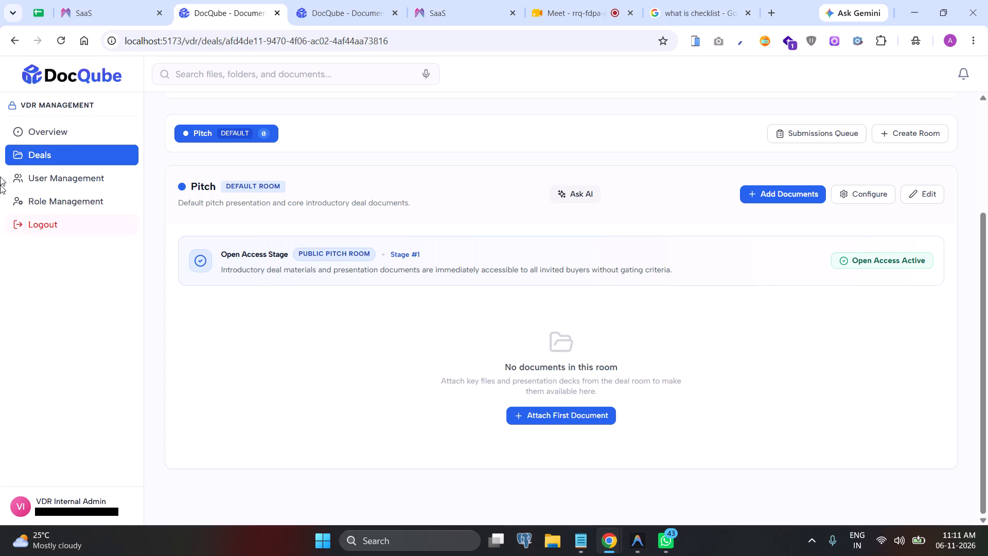
Examine the Pitch room's general settings, try to edit the room name, and close them without saving.
drag(179, 193, 191, 193)
scroll(310, 200, up, 1)
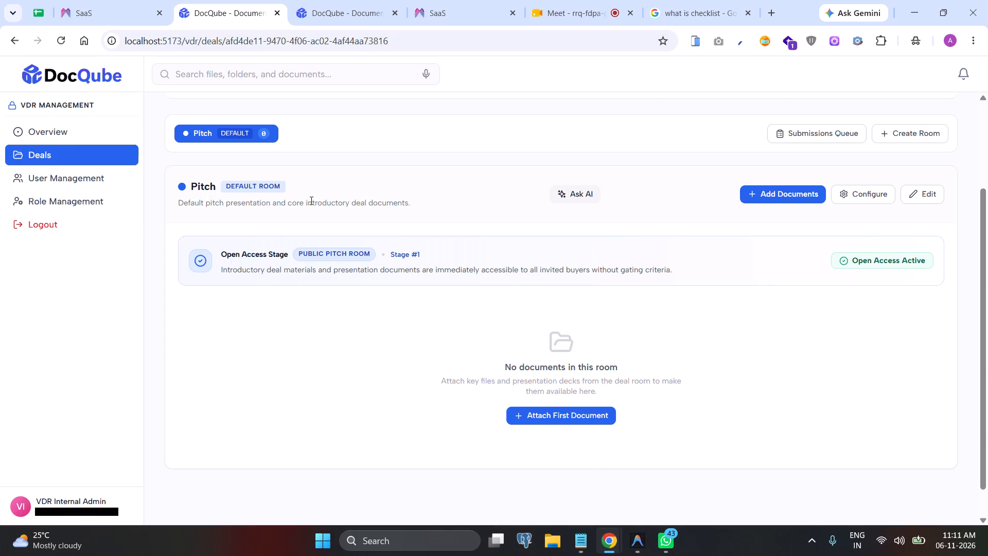
scroll(310, 200, up, 1)
scroll(337, 328, down, 1)
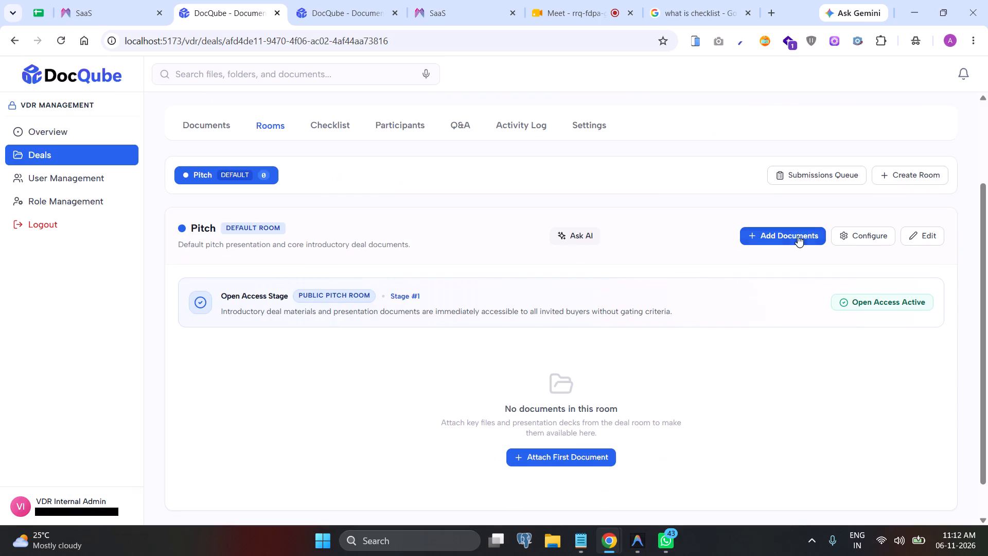
click(930, 233)
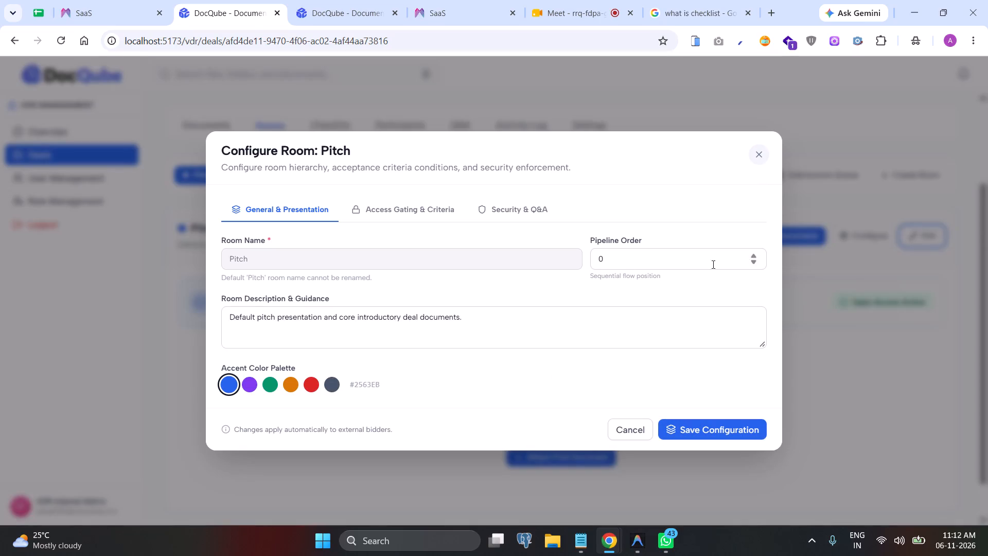
click(454, 257)
click(756, 157)
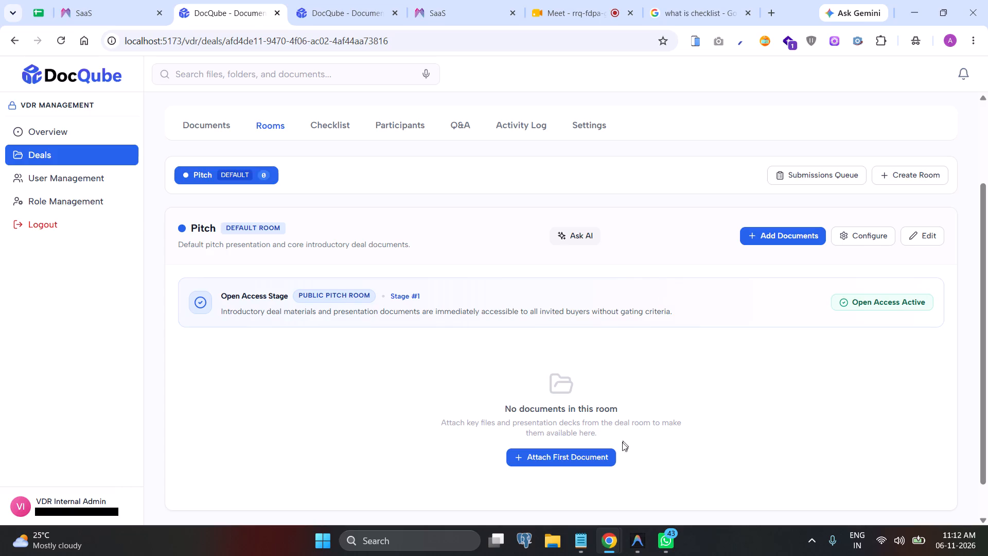
Add the line "no default room" at the end of the issues list in Notepad, and return to DocQube in Chrome.
click(585, 532)
key(Return)
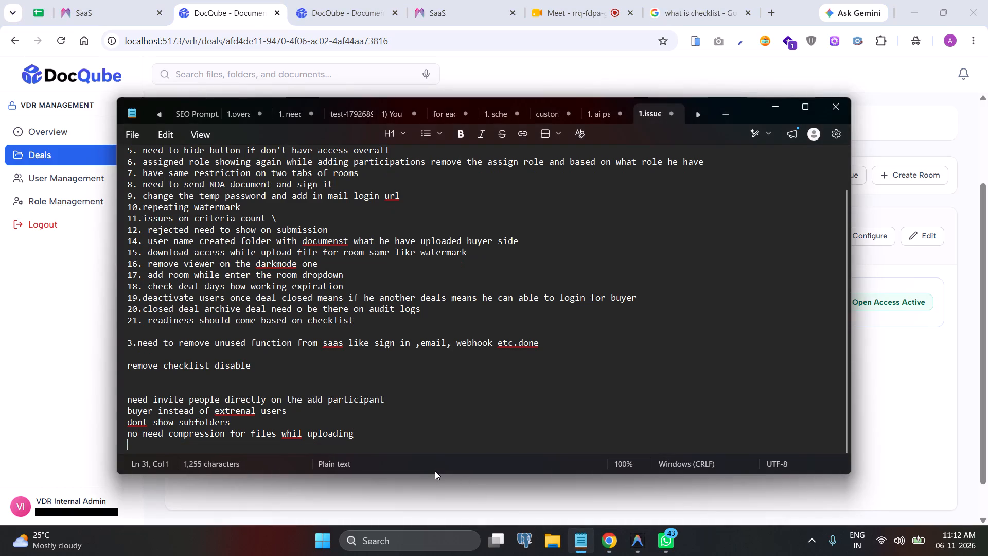
text(no default room)
click(0, 348)
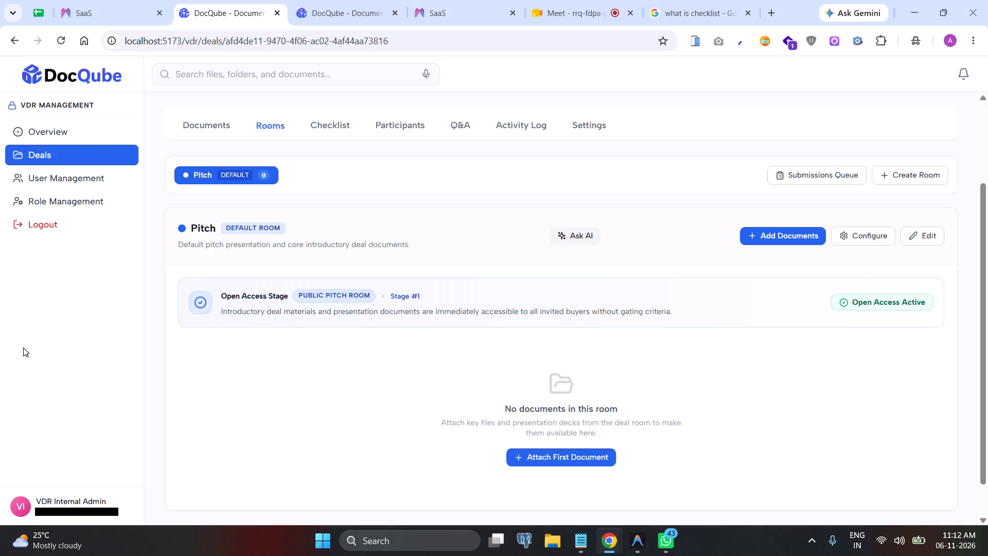
Show the Pitch room's Acceptance Required and Restricted Phase access conditions, and close the configuration without saving.
scroll(358, 405, down, 1)
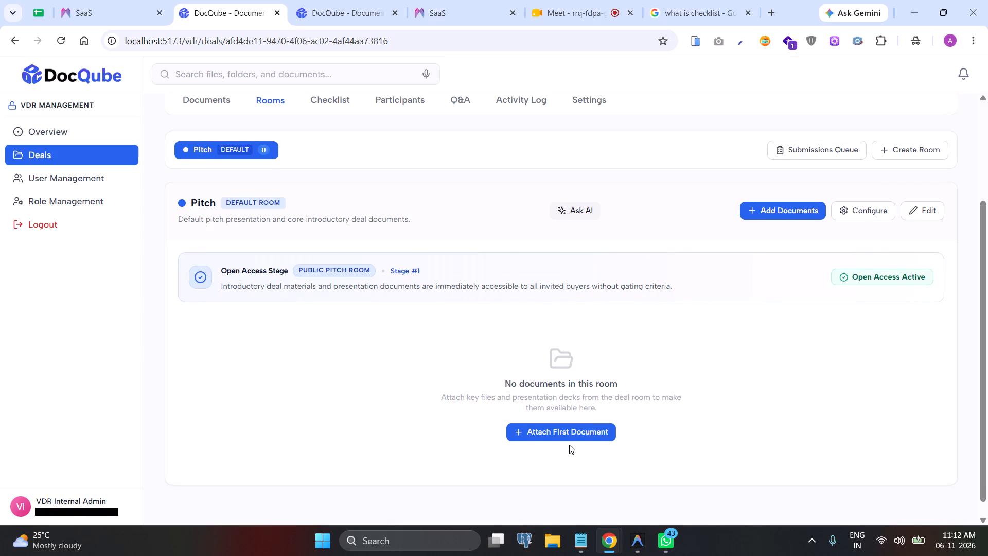
click(854, 212)
click(474, 314)
scroll(474, 314, down, 1)
scroll(474, 314, up, 1)
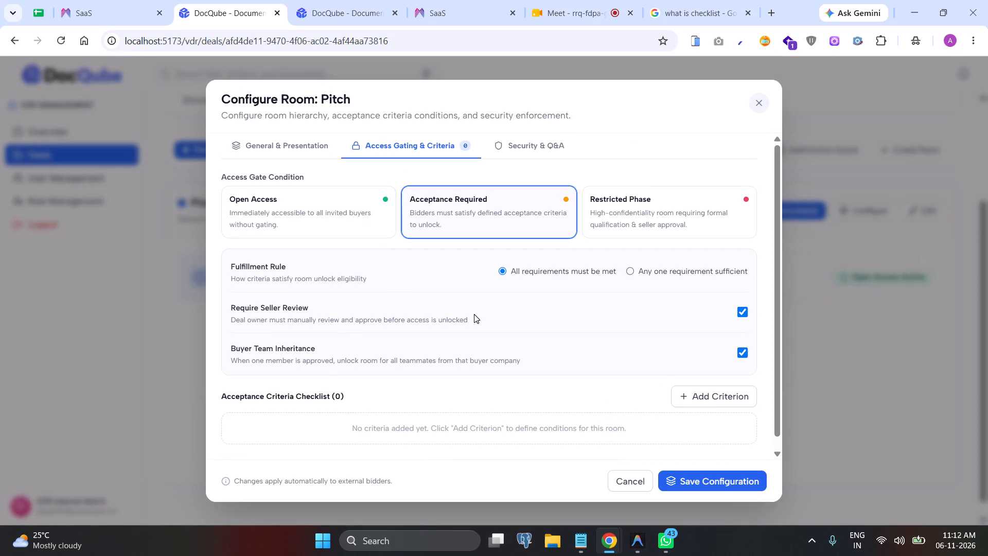
click(605, 212)
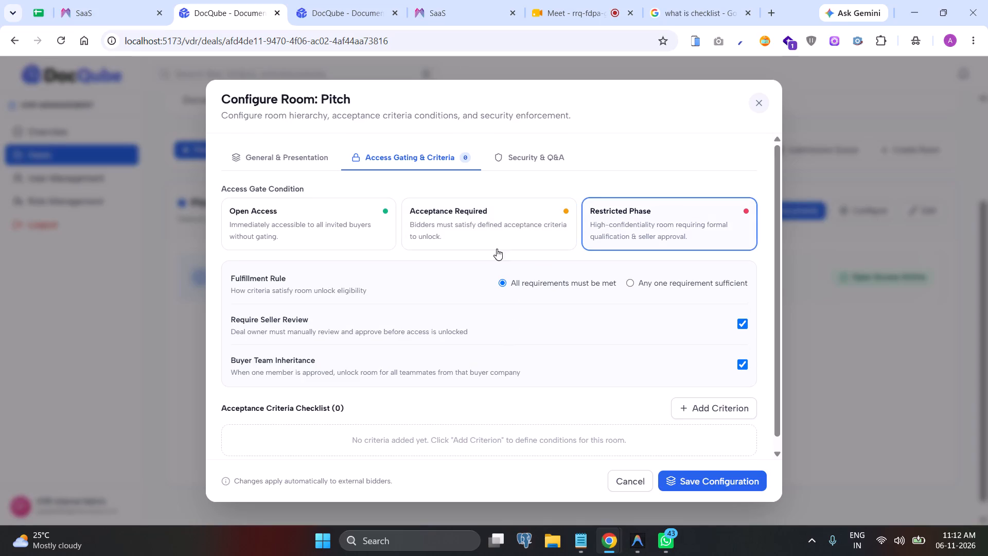
click(515, 217)
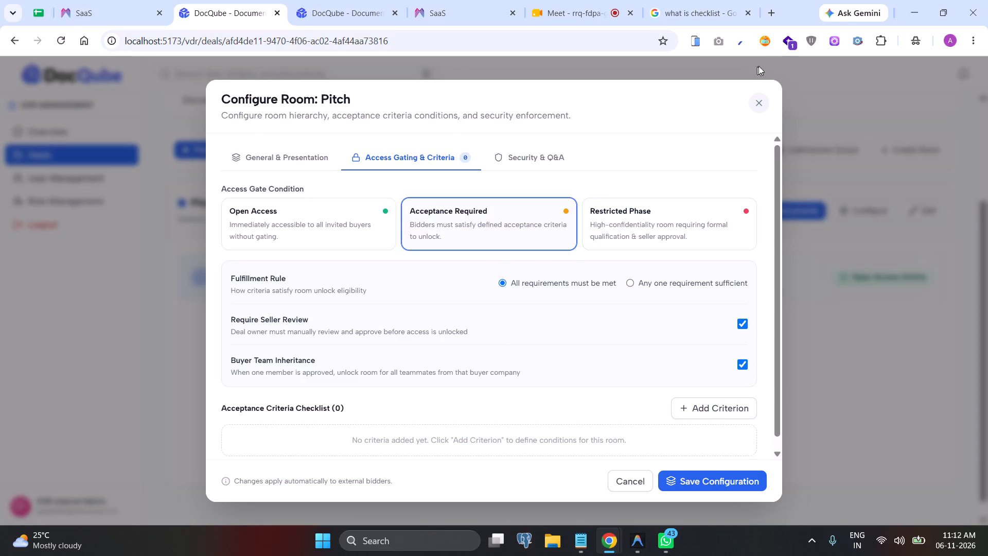
click(755, 95)
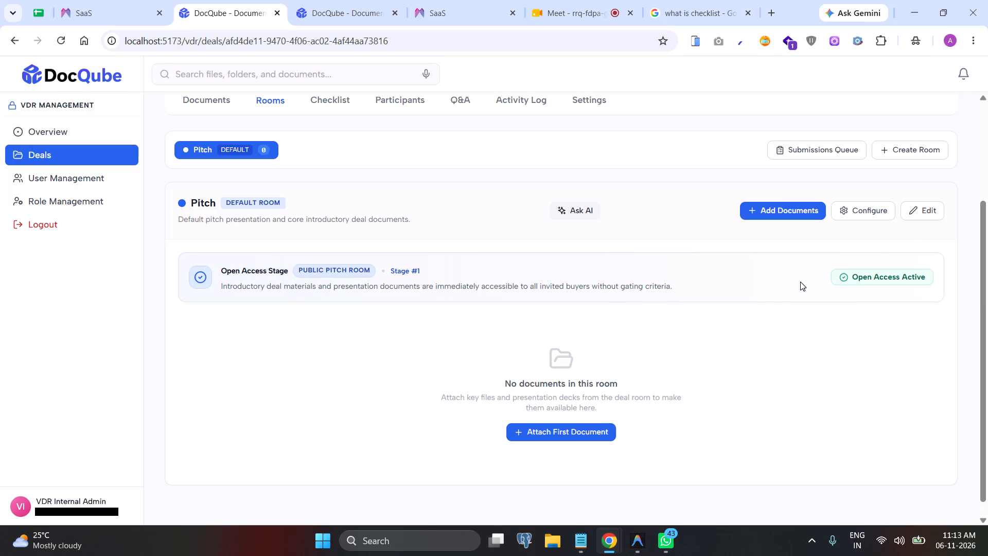
Review the Pitch room's access and general settings, try accent colours #D97706 and #DC2626, and close without saving.
click(920, 209)
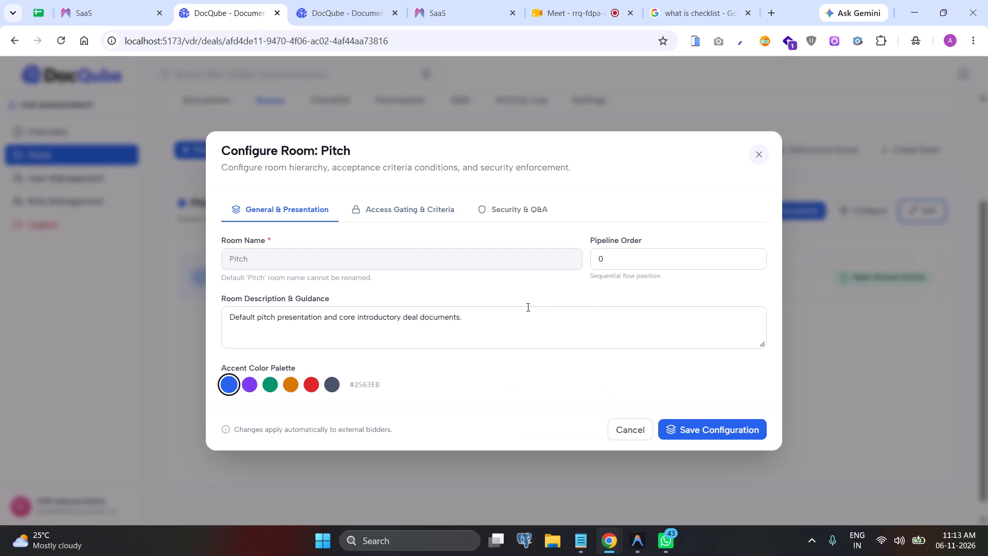
scroll(527, 307, down, 1)
click(414, 209)
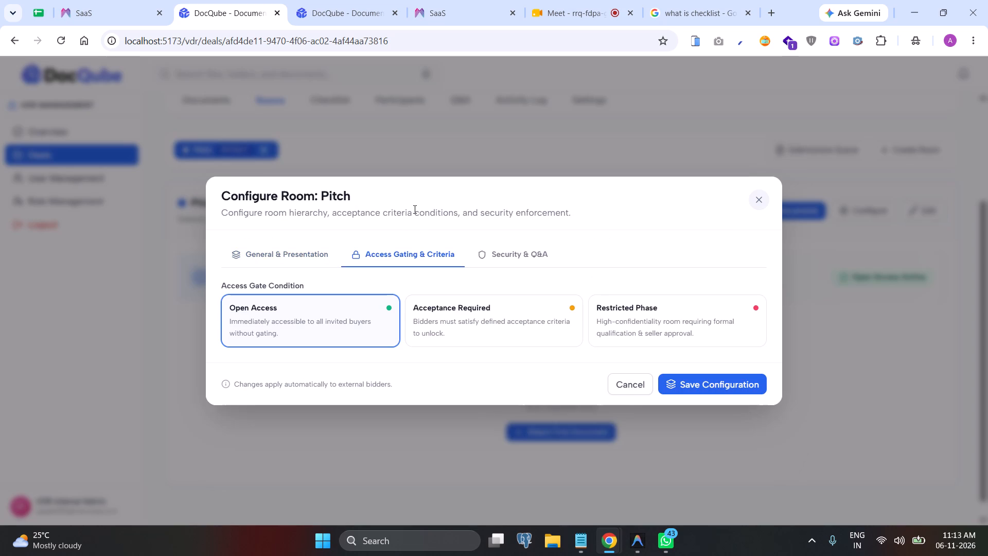
click(297, 246)
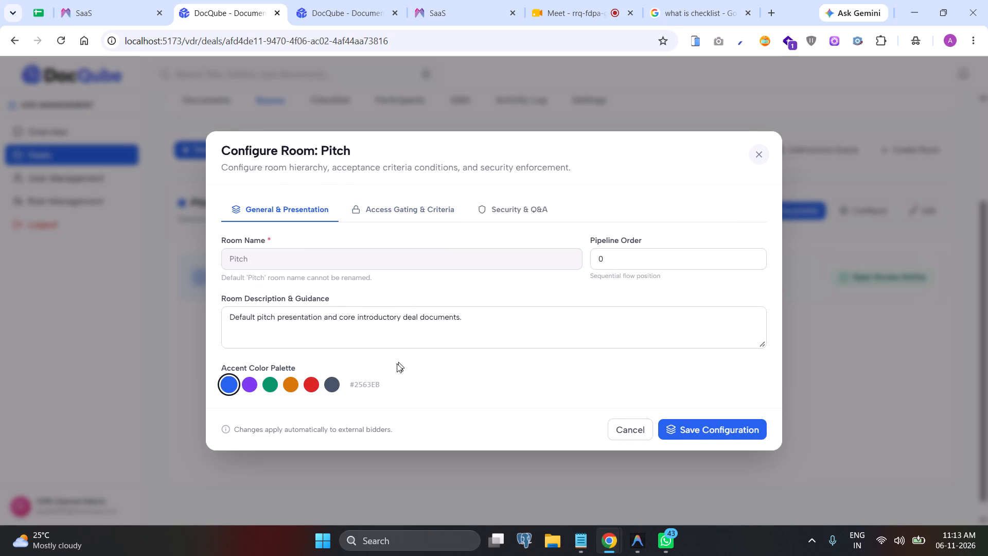
click(292, 387)
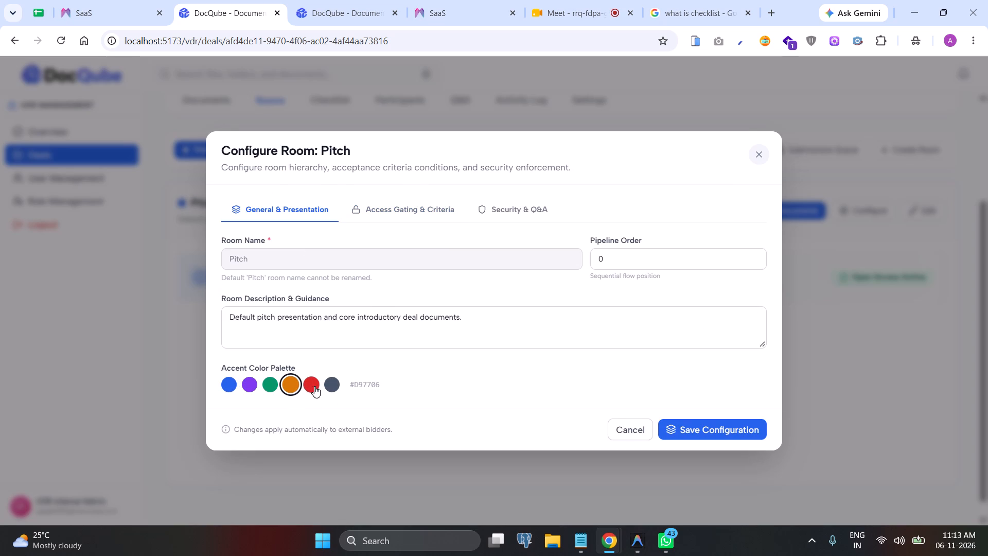
click(314, 386)
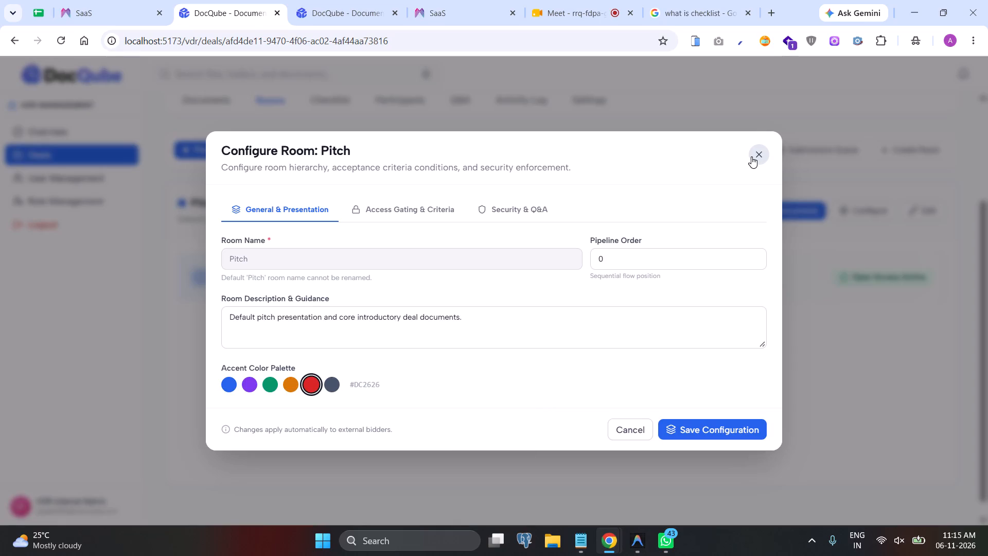
click(751, 157)
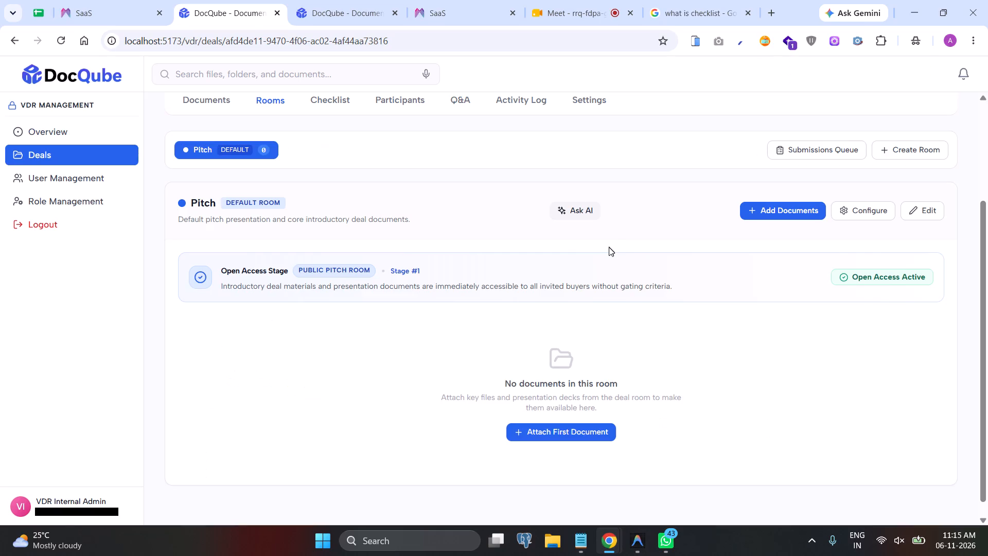
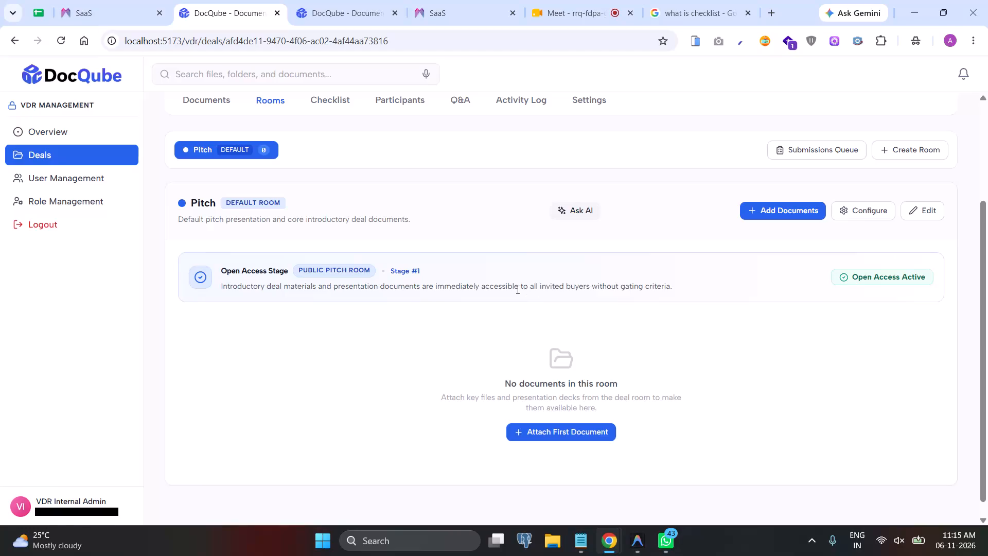
scroll(521, 273, up, 3)
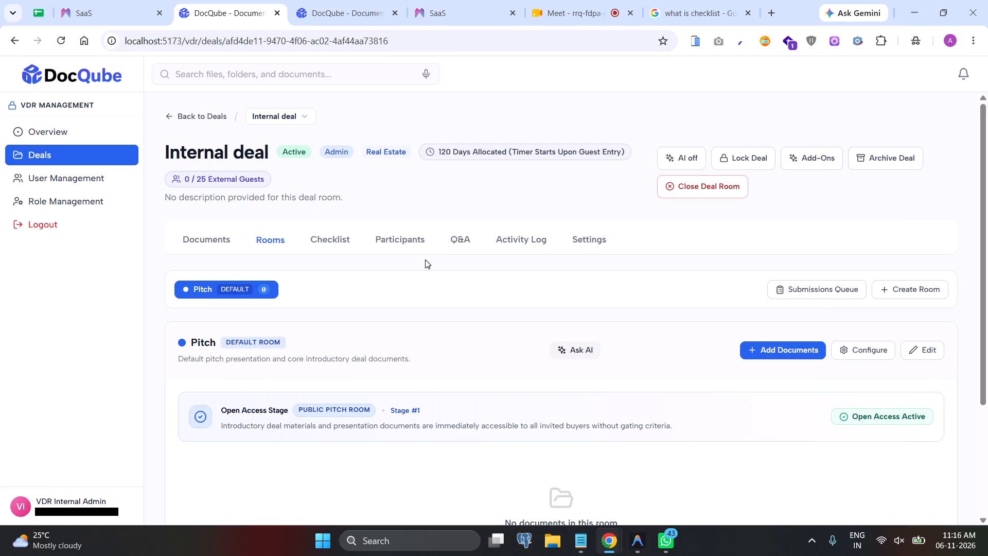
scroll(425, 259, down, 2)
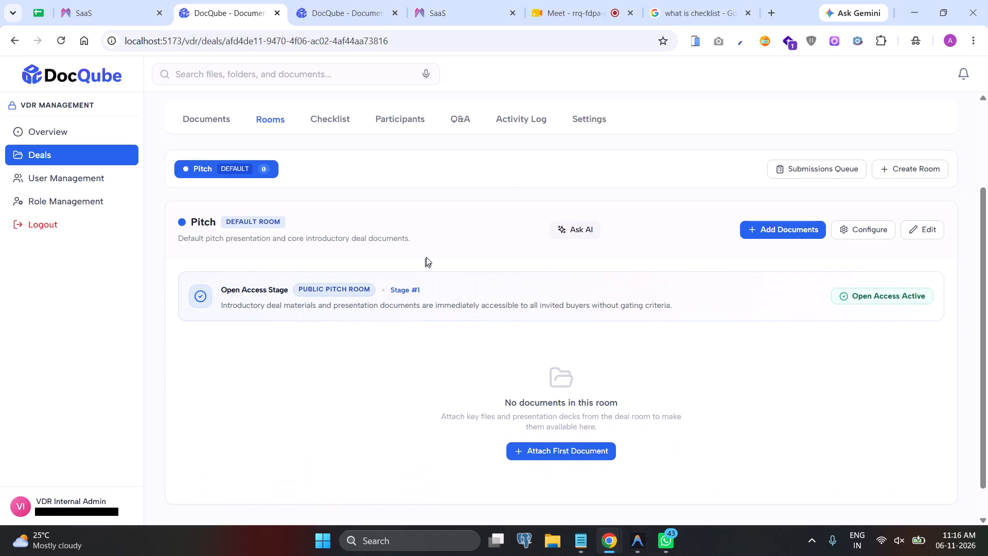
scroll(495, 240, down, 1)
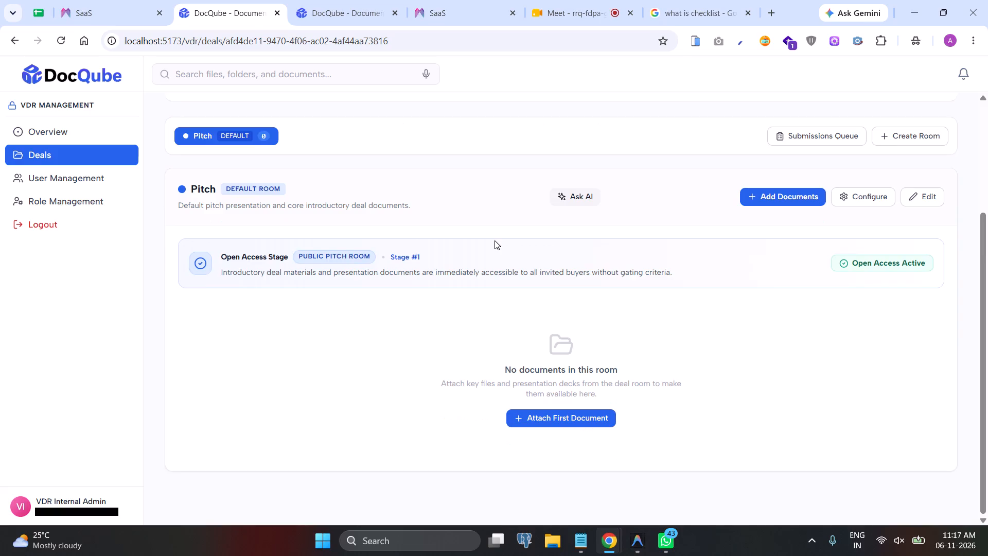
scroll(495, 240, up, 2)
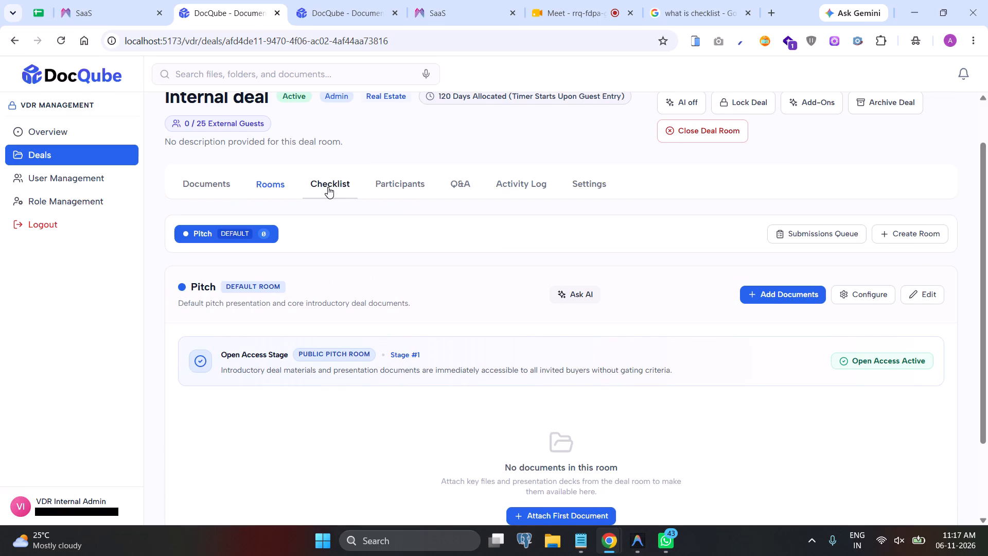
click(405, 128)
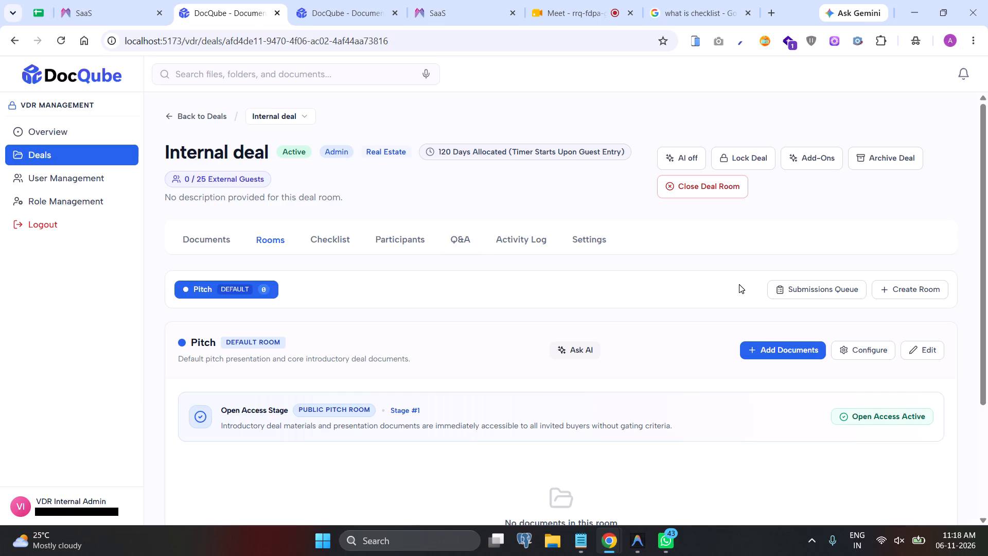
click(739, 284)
Open the external guest invitation form from the Internal deal's External Guests participant list.
click(211, 233)
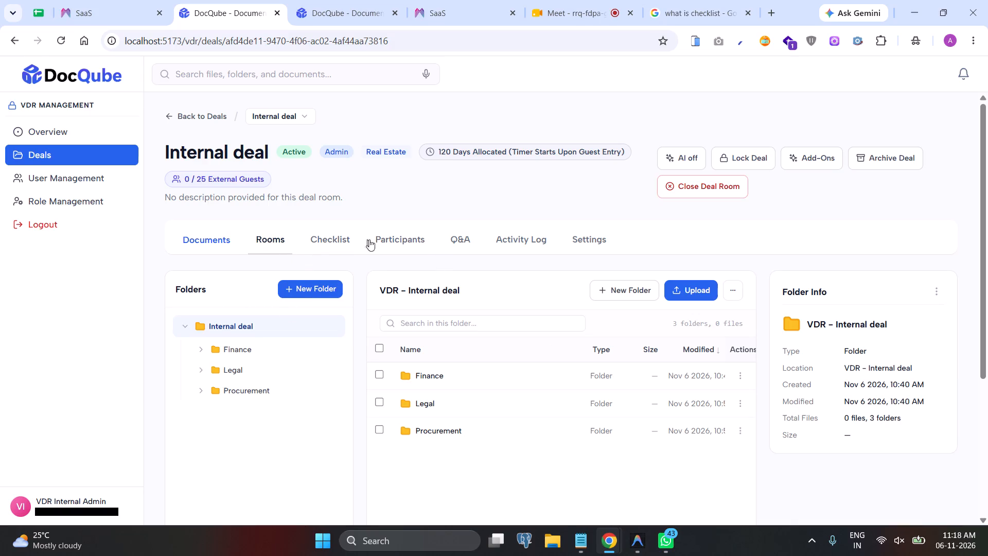
click(388, 240)
click(369, 394)
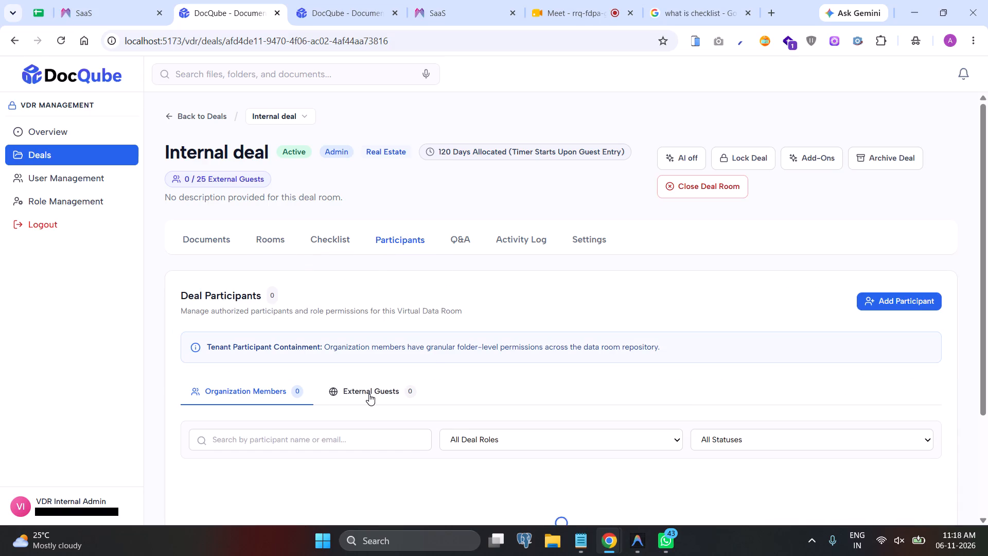
scroll(369, 394, down, 3)
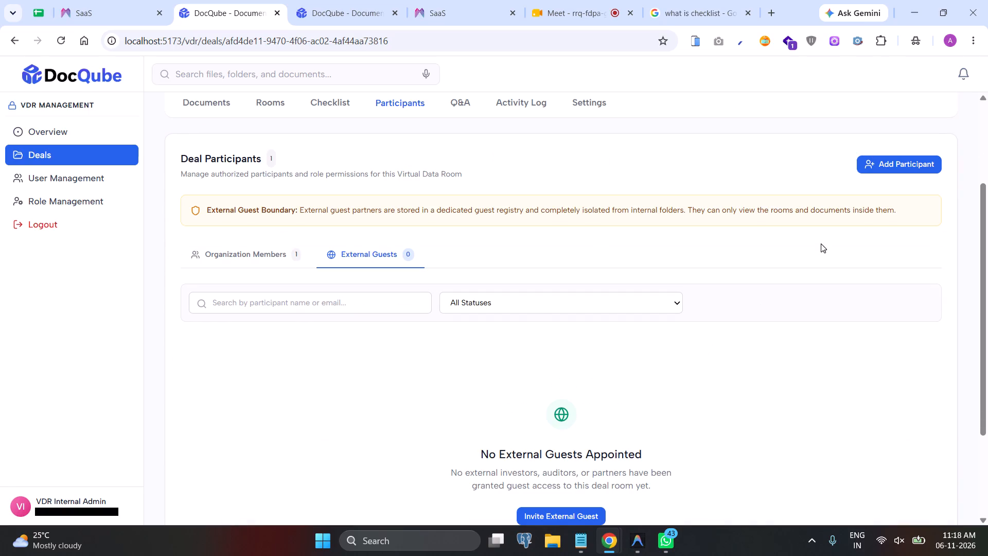
click(563, 515)
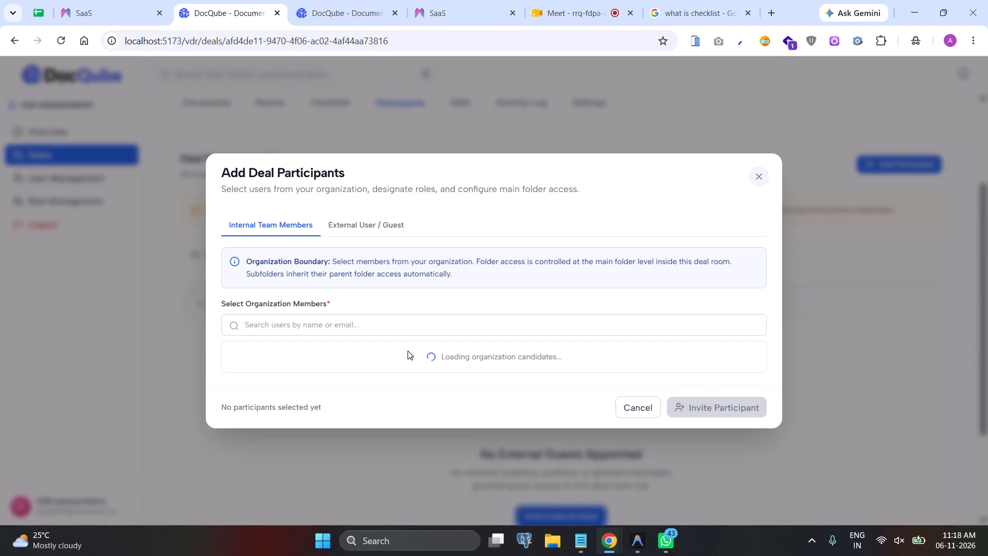
click(357, 221)
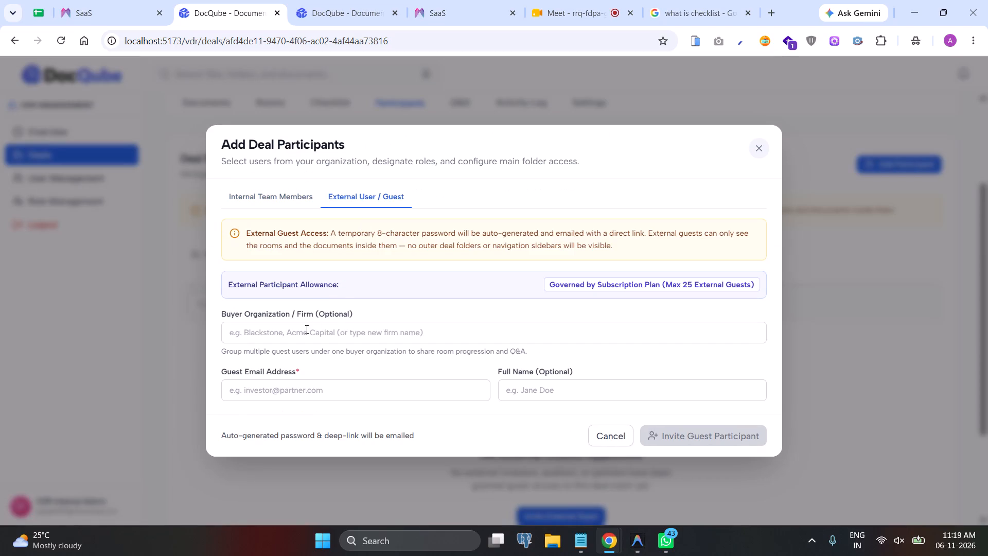
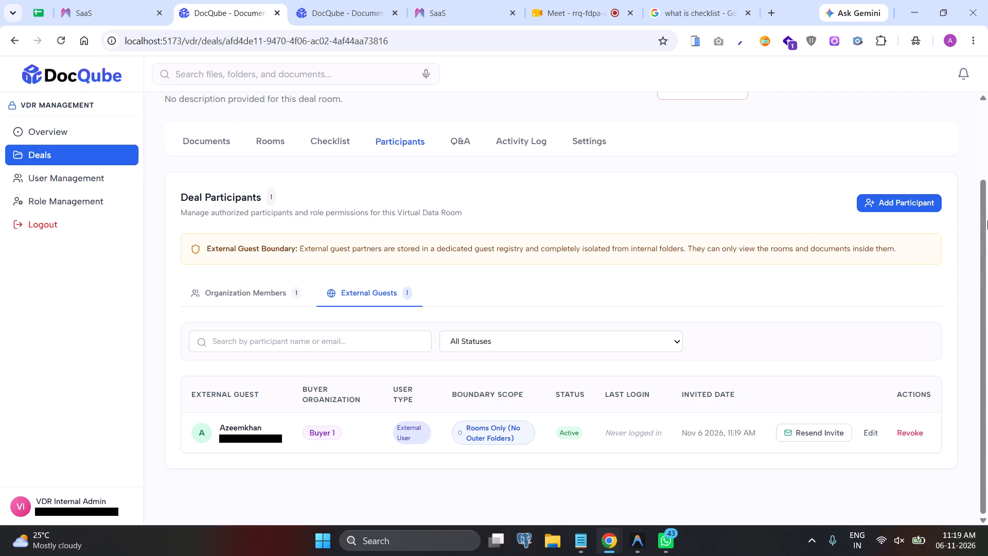
Start a new external guest invitation and set its buyer organization to the existing Buyer 1.
click(893, 204)
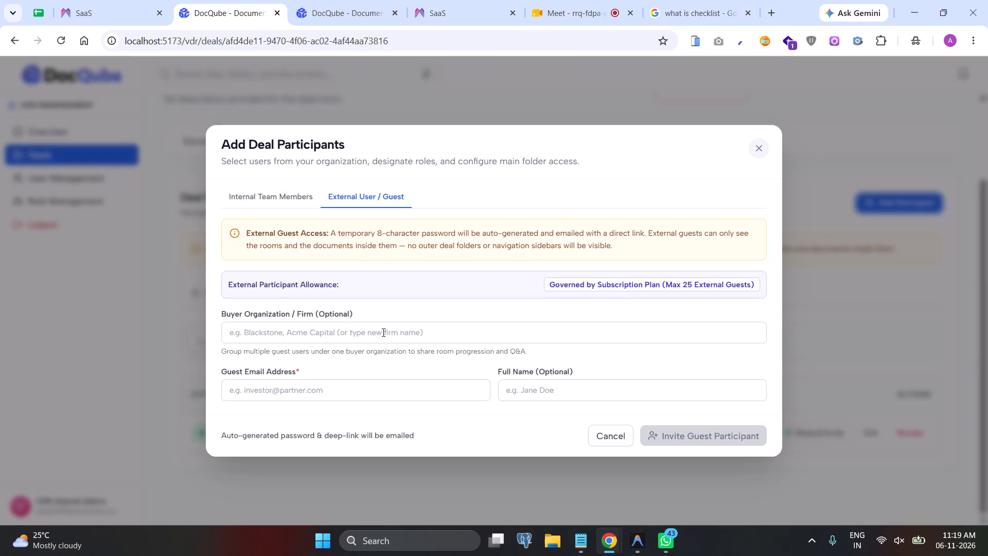
click(367, 332)
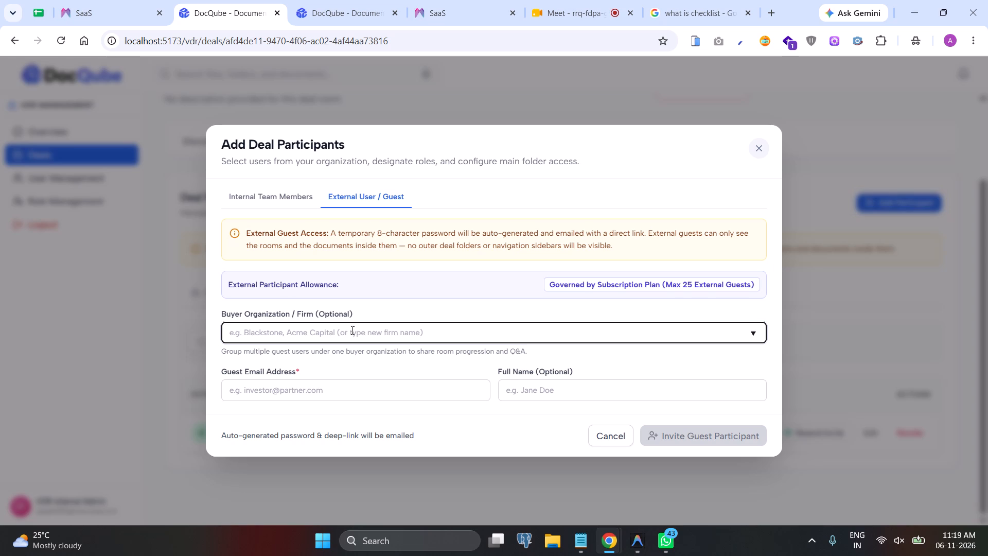
text(bu)
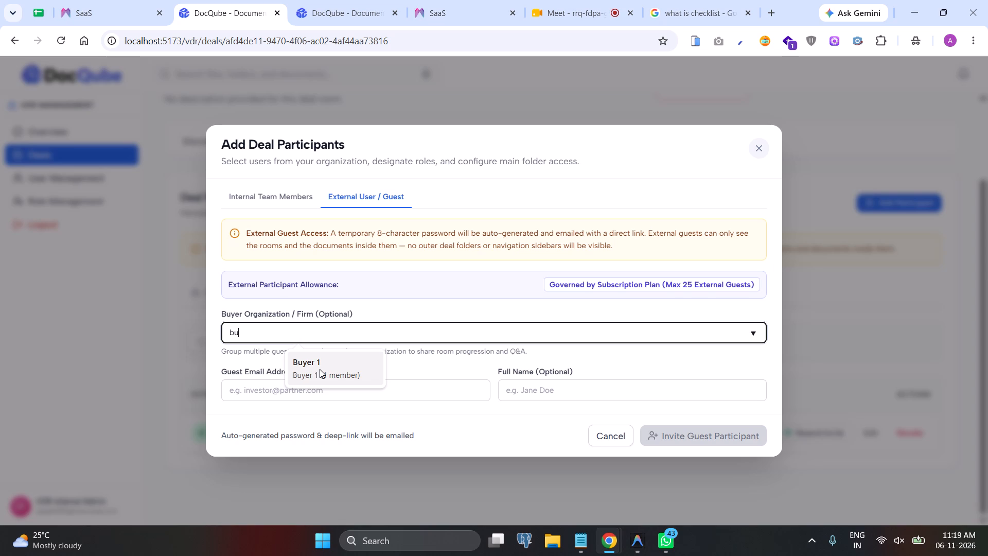
click(320, 369)
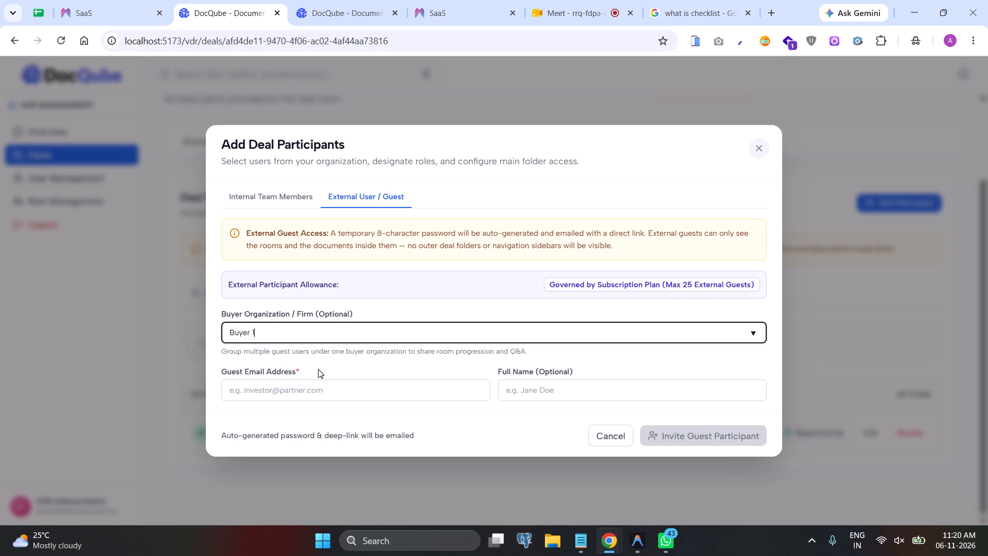
Review the suggested buyer organizations and the guest email field in the invitation form.
click(258, 333)
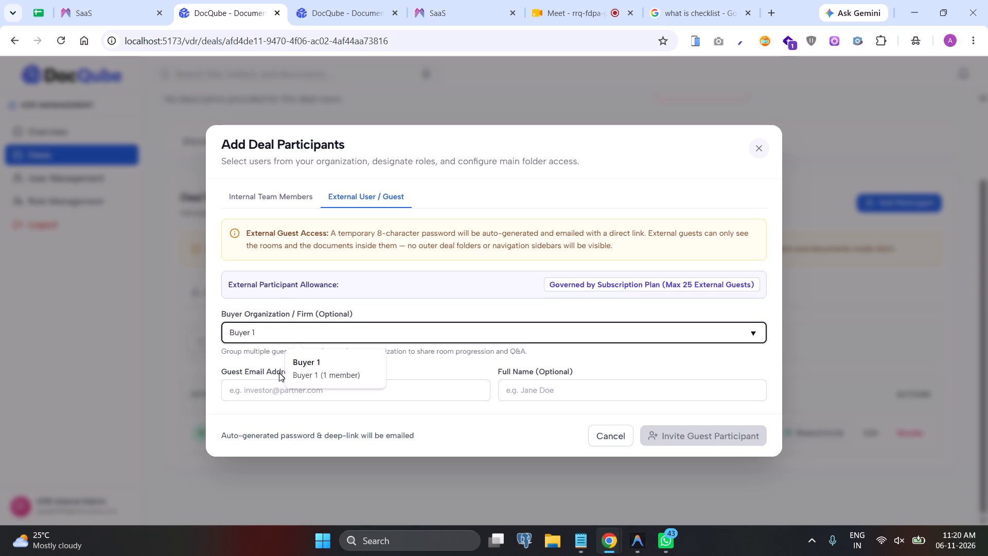
click(245, 399)
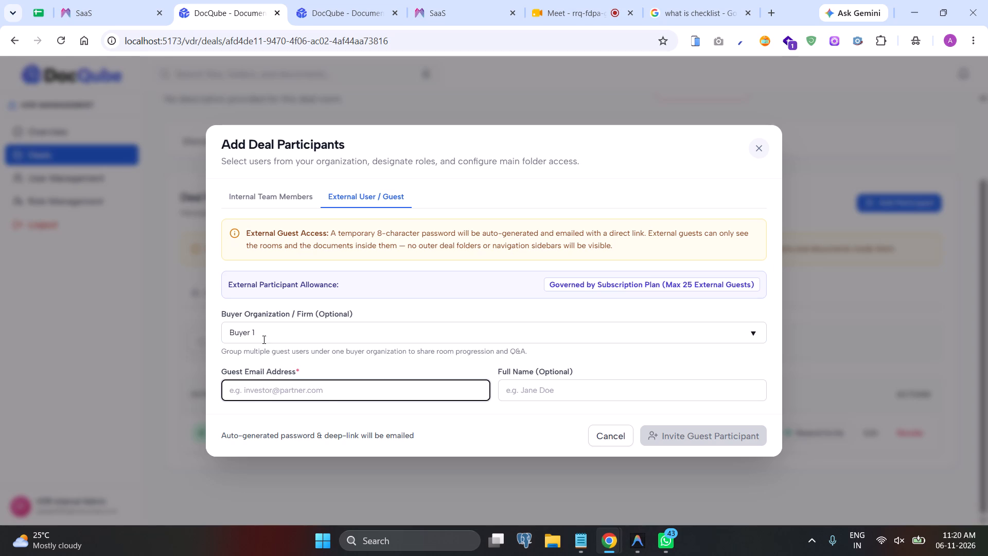
click(264, 332)
click(245, 388)
click(274, 337)
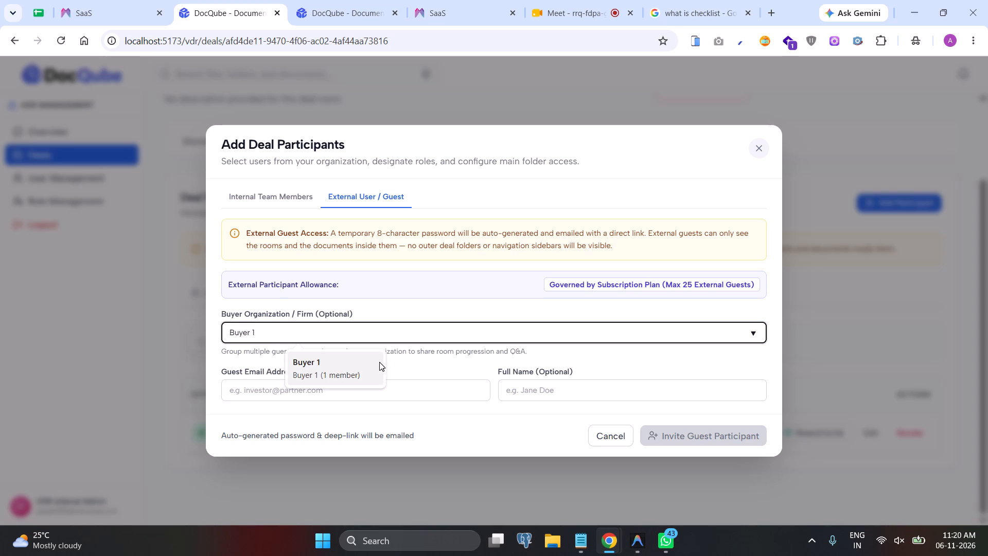
click(754, 332)
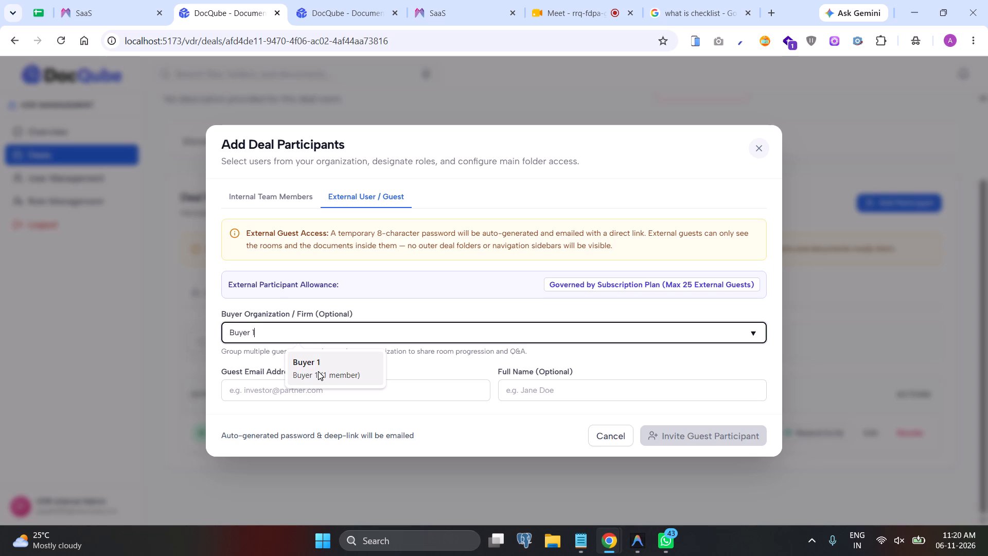
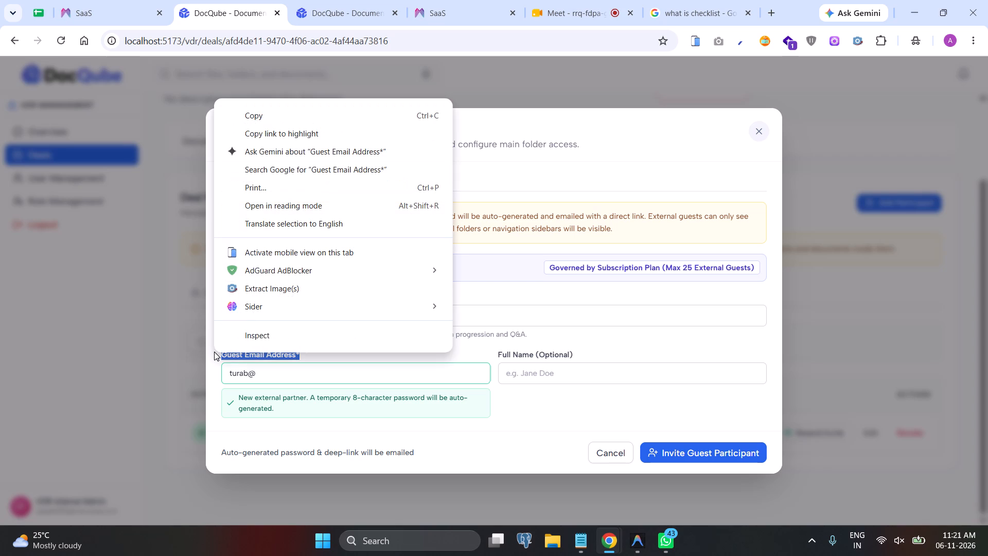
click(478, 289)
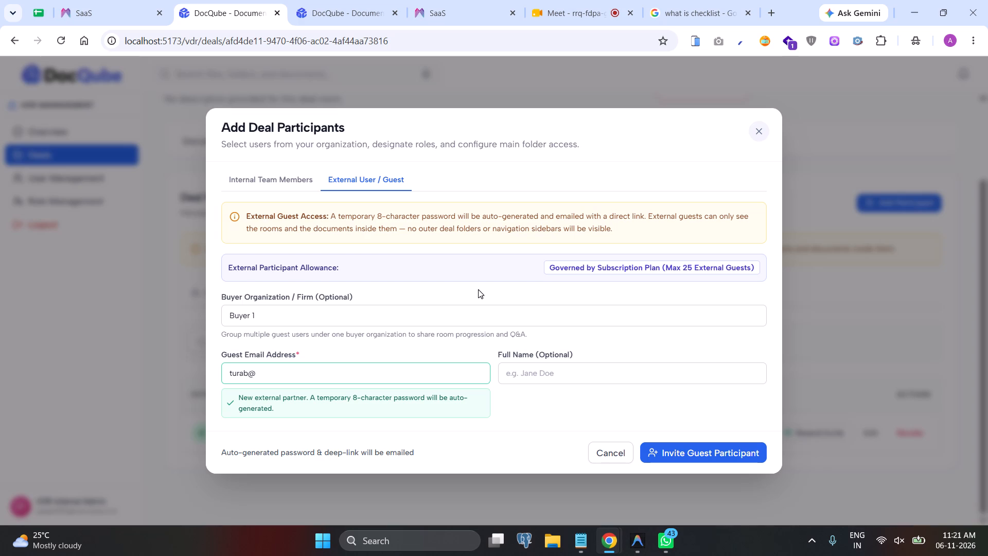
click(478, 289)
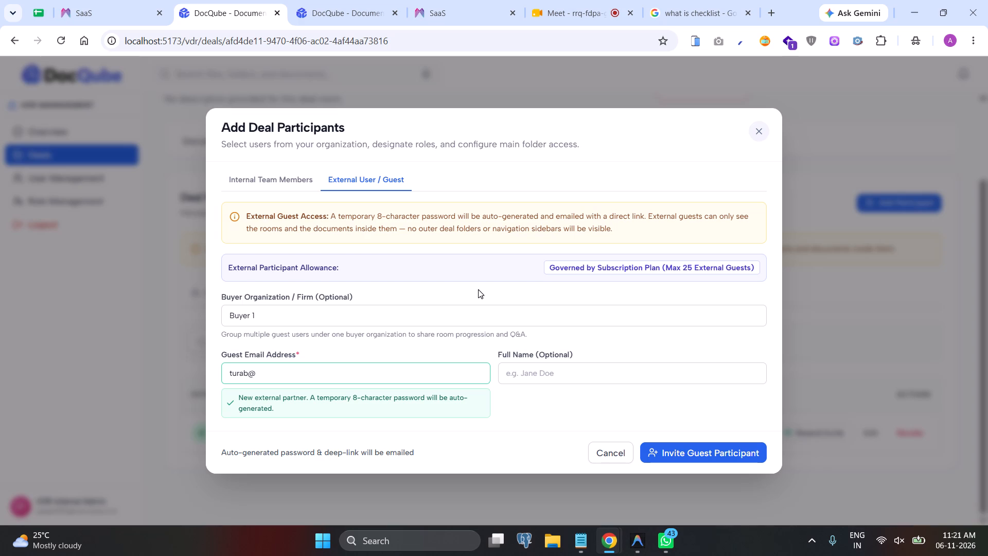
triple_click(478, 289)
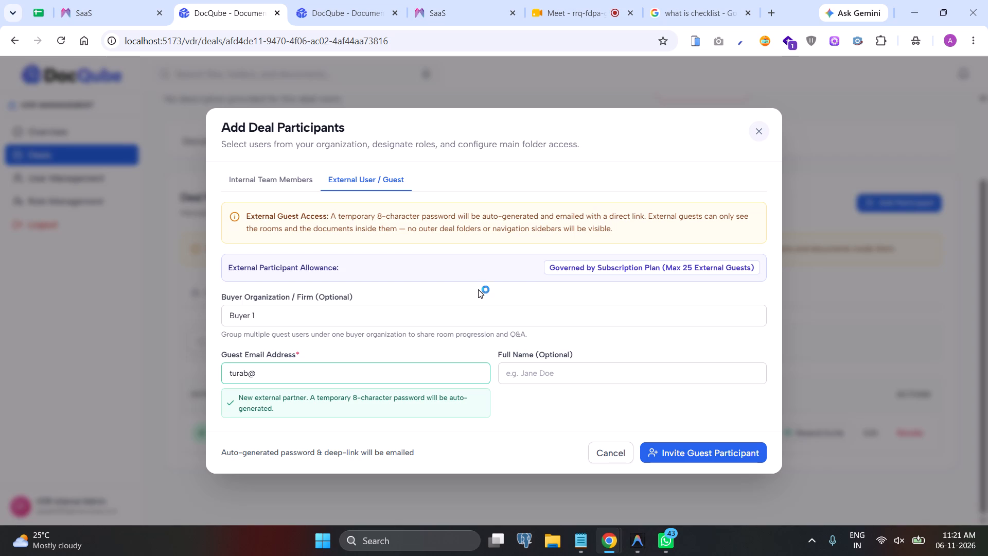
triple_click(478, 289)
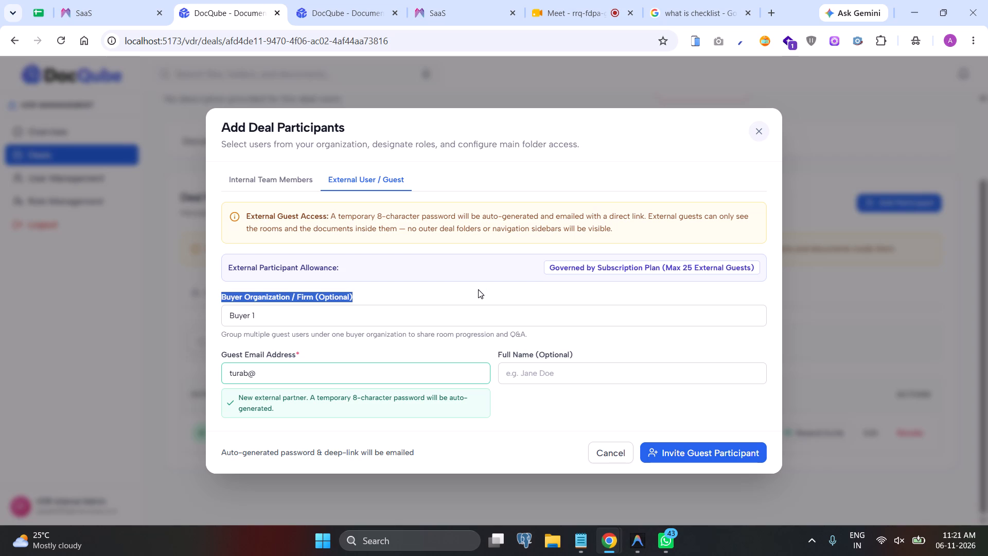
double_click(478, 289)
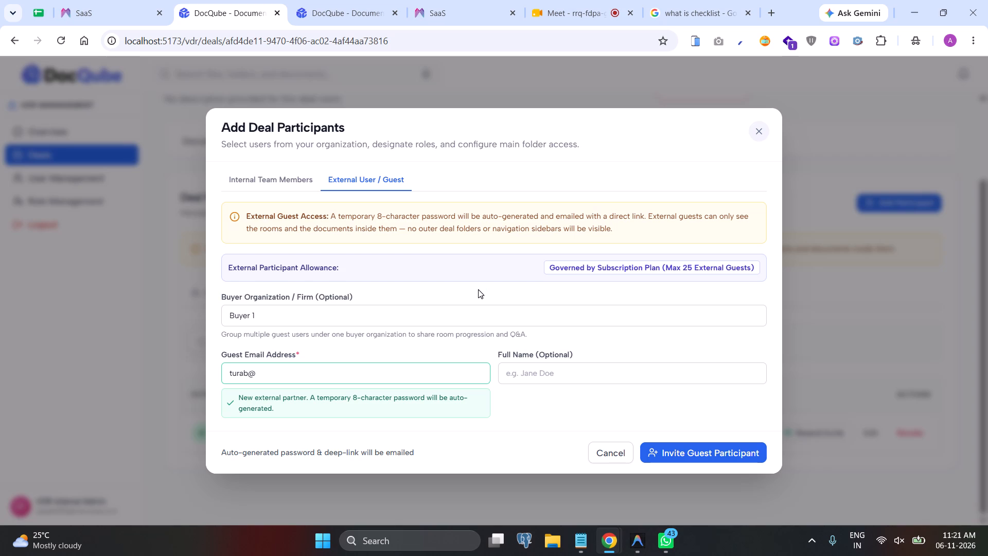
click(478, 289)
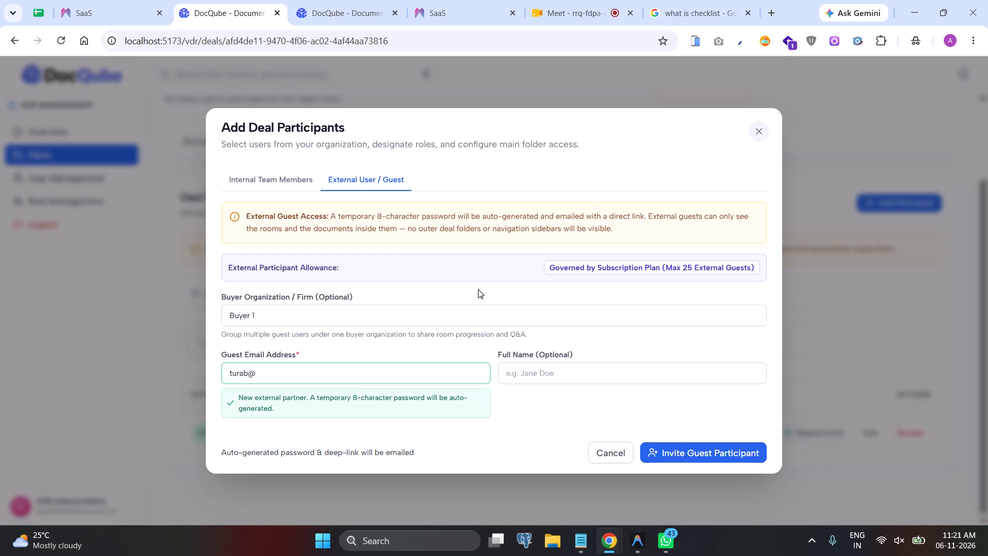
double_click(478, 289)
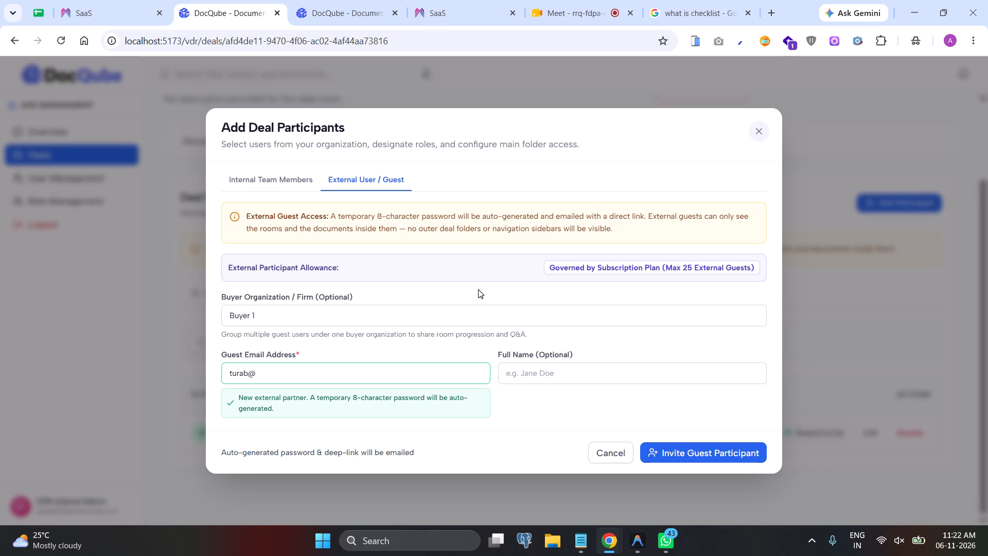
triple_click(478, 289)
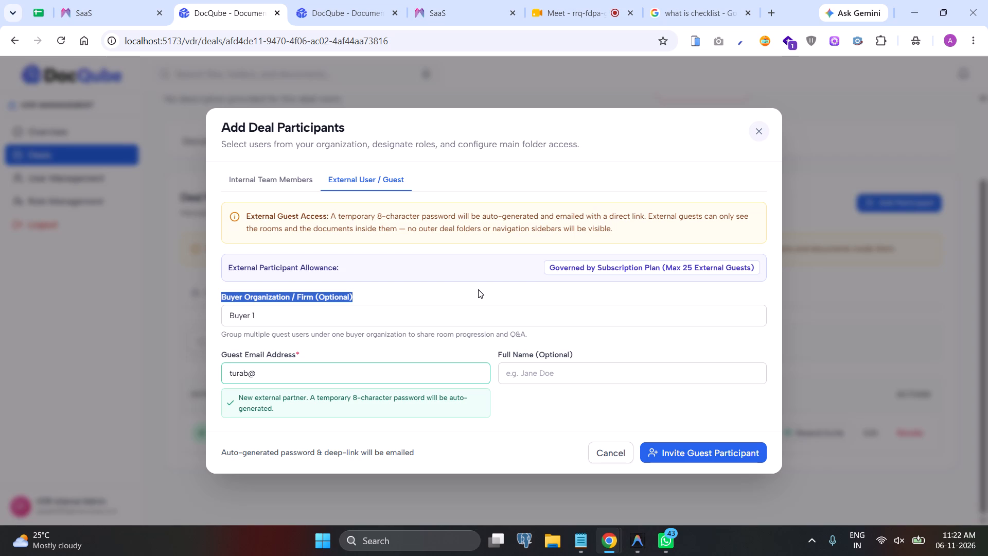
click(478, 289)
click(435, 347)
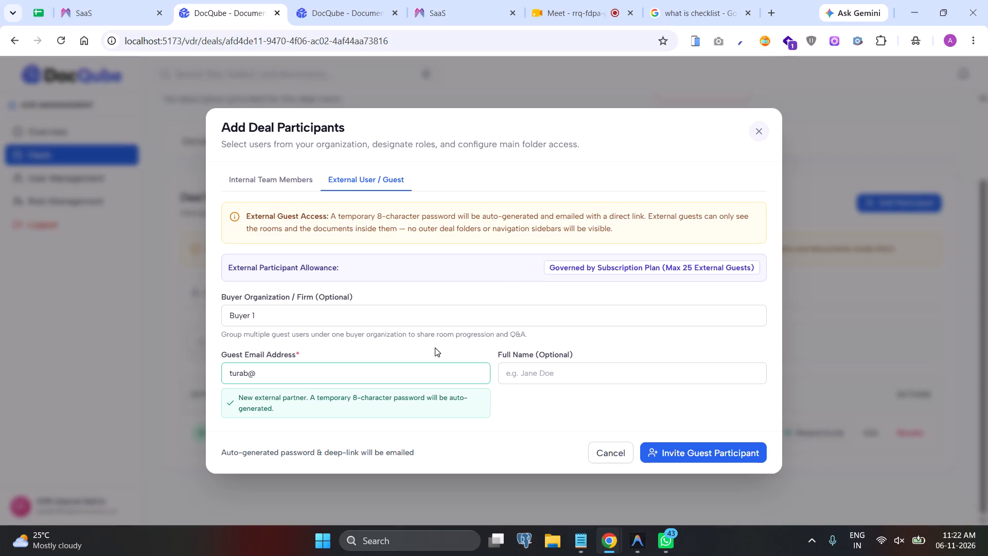
Close the external guest invitation form without sending the invitation.
click(751, 131)
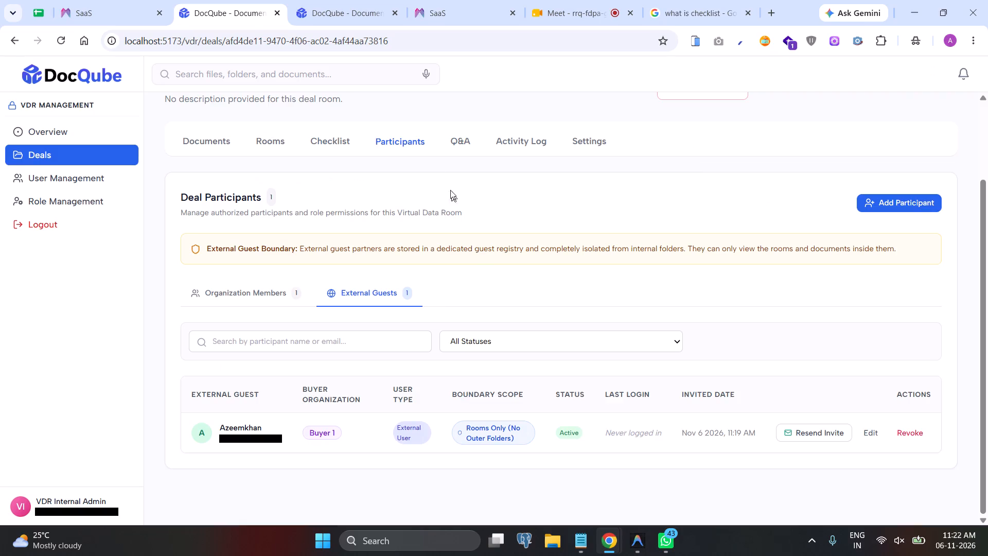
Open the list of rooms in the Internal deal.
click(287, 140)
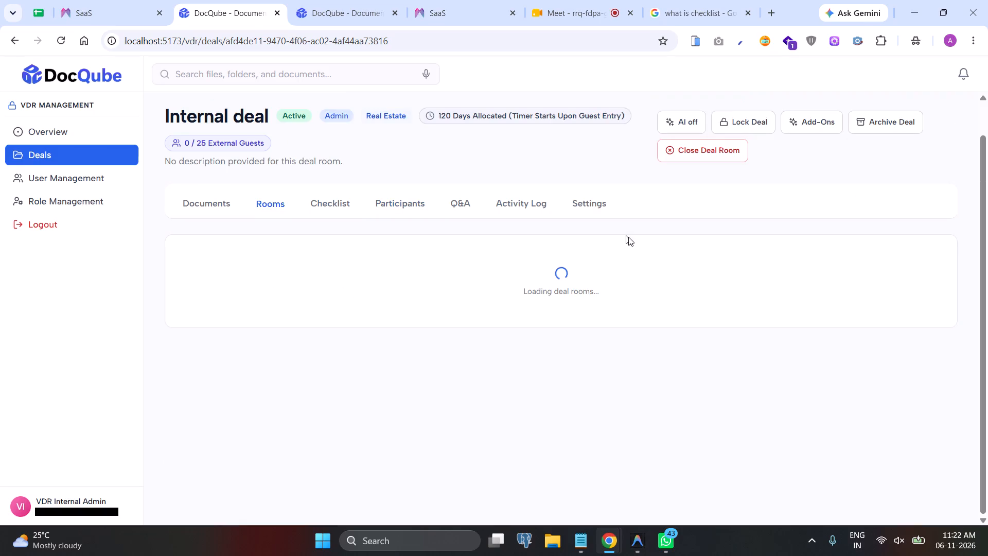
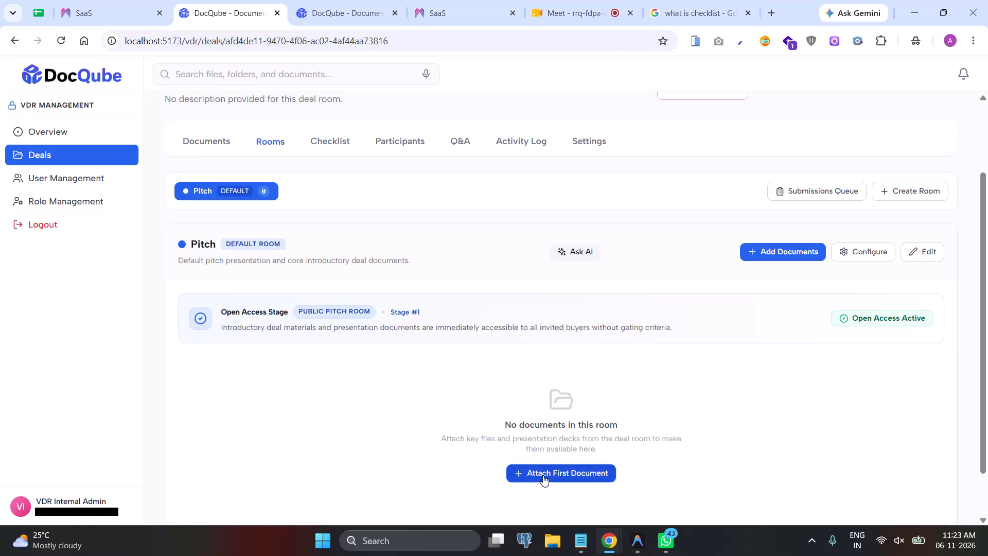
Review the watermarking and guest download options and the deal files that can be added to the Pitch room, without attaching any.
click(543, 475)
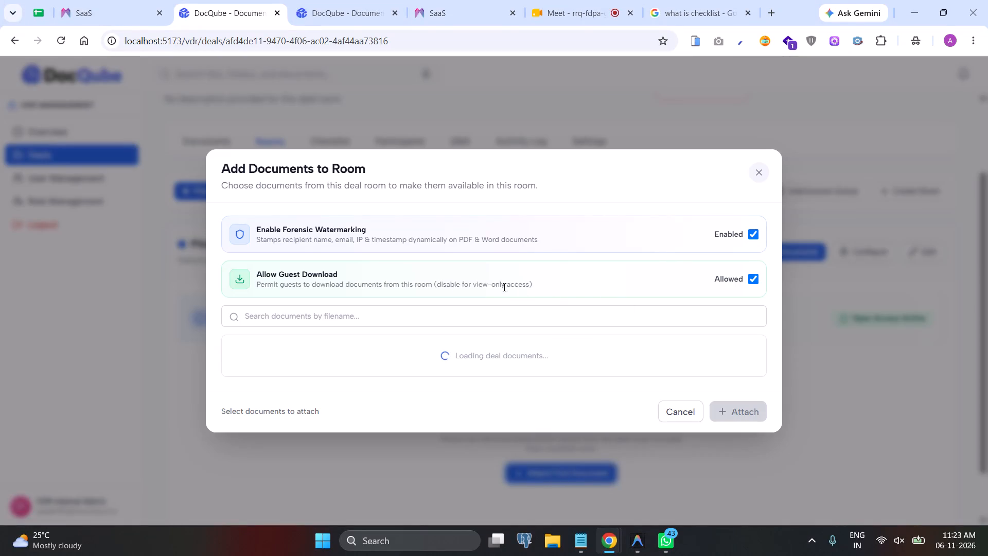
click(752, 168)
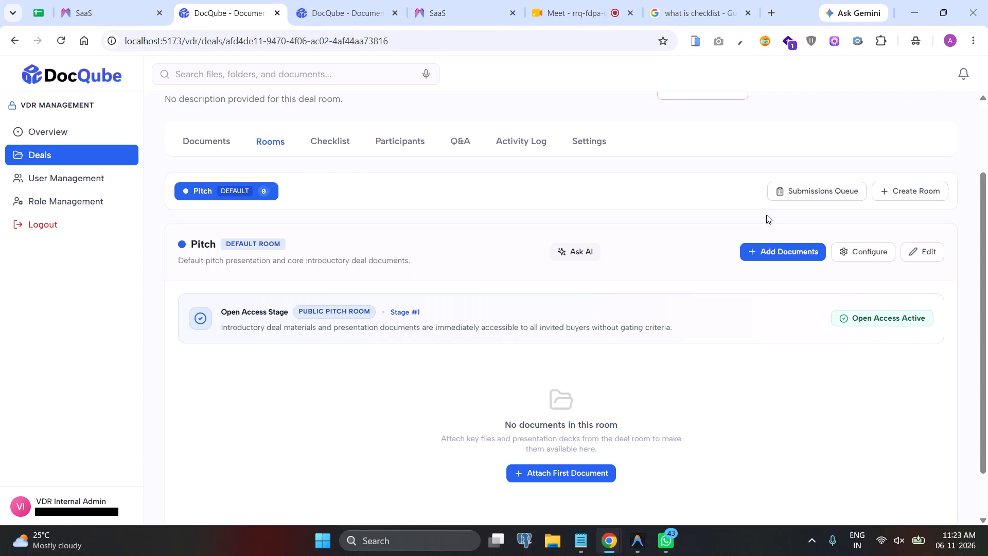
click(773, 249)
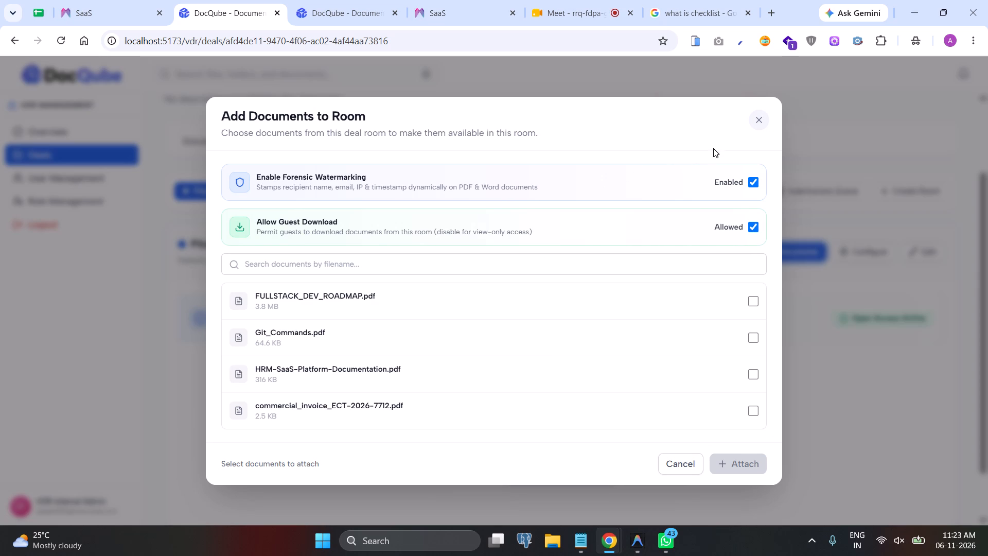
scroll(338, 302, up, 1)
scroll(331, 348, down, 1)
click(760, 124)
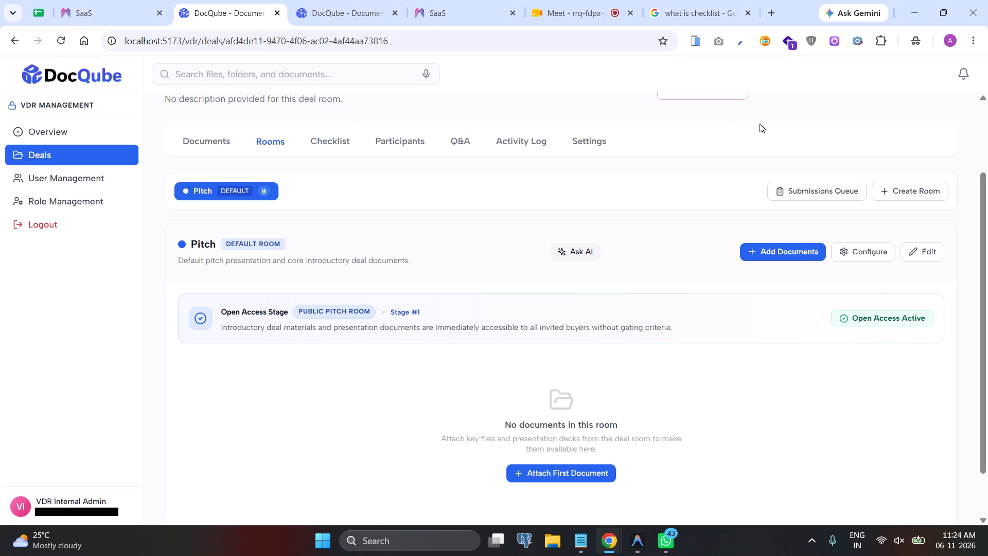
Upload HRM DEMO SCRIPT, OCR PROJECT DEFINITION (1) and sample_booking_request from Downloads into the Internal deal's Legal folder.
click(191, 148)
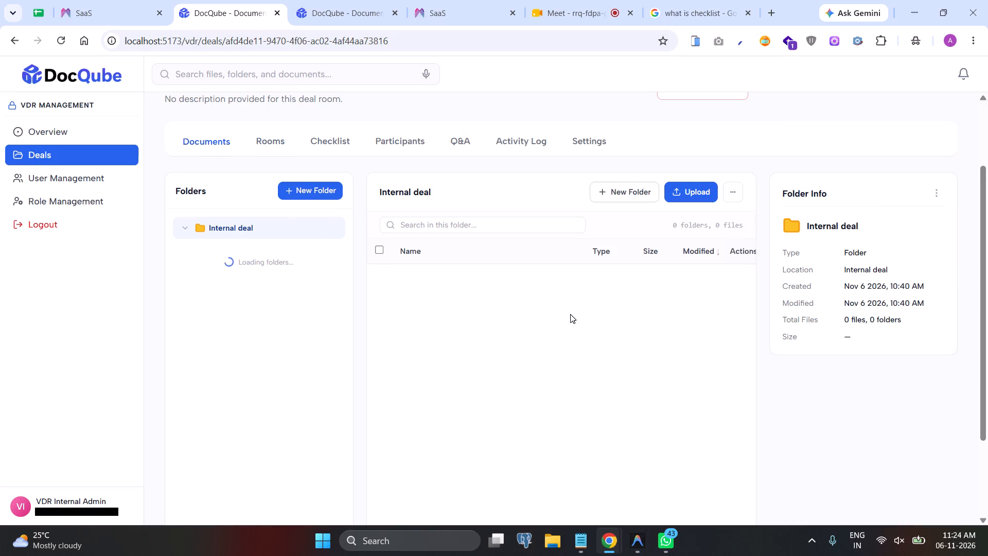
click(202, 272)
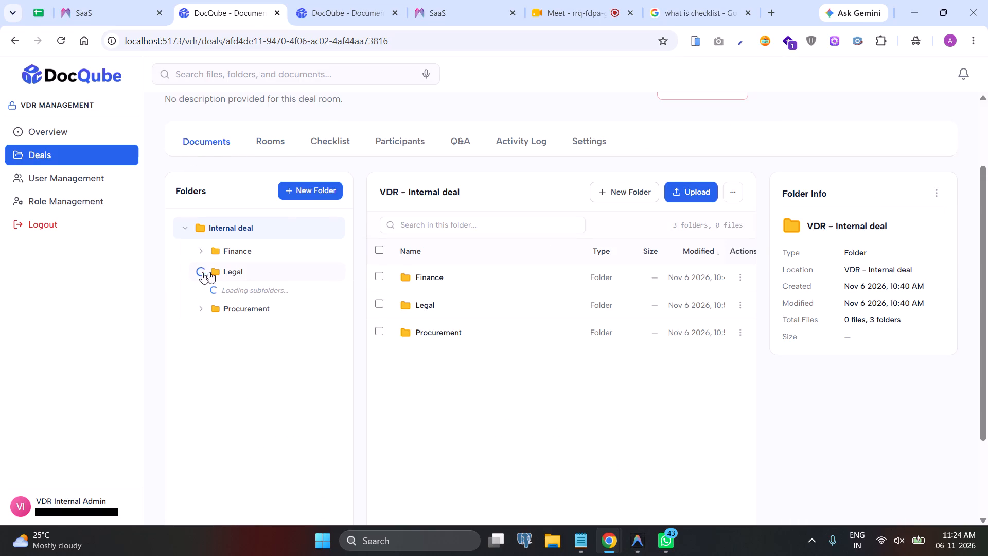
click(228, 269)
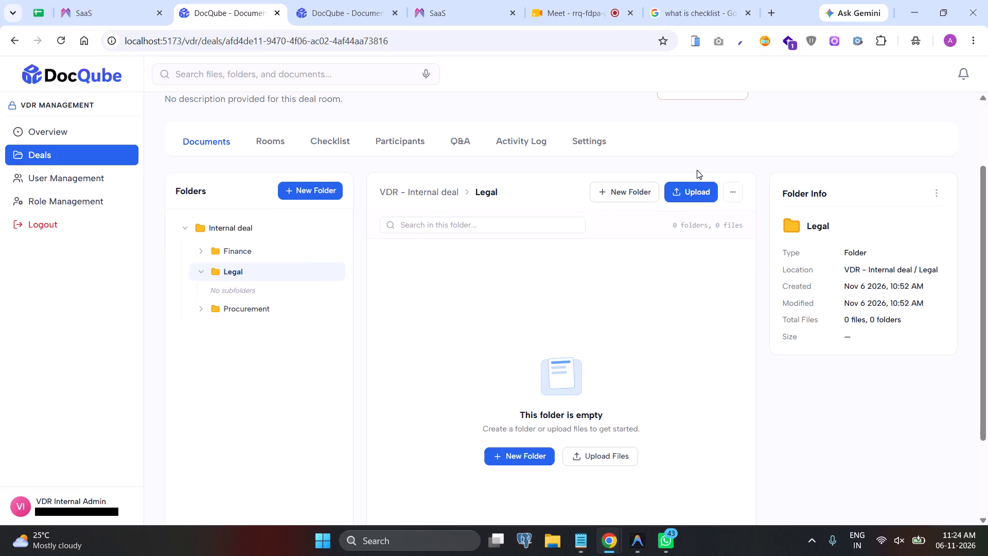
click(688, 188)
click(493, 343)
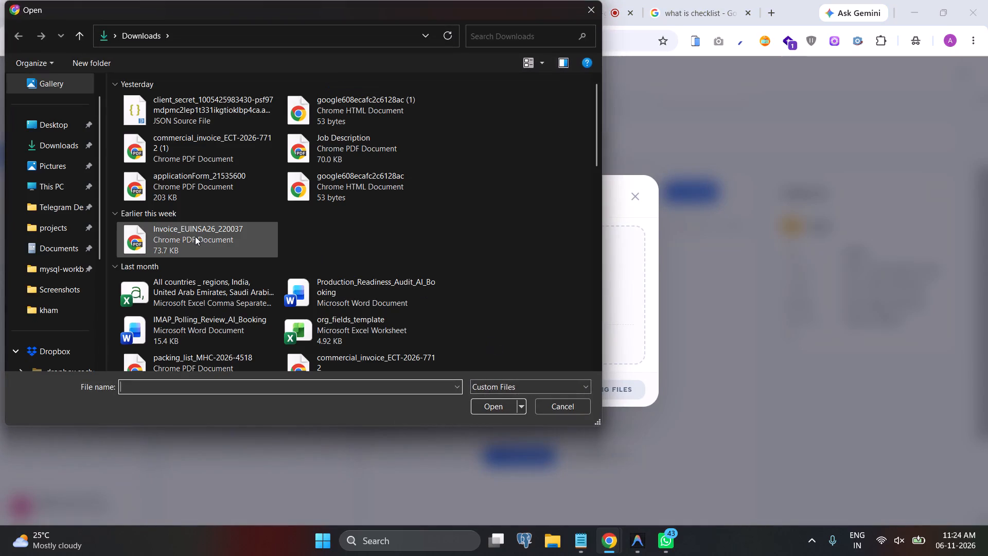
scroll(225, 244, down, 2)
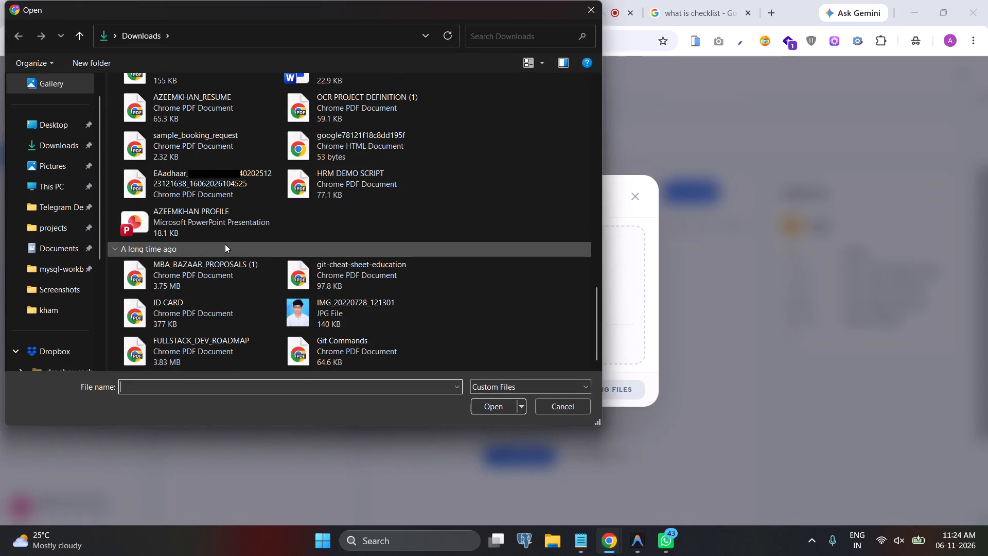
scroll(225, 244, down, 1)
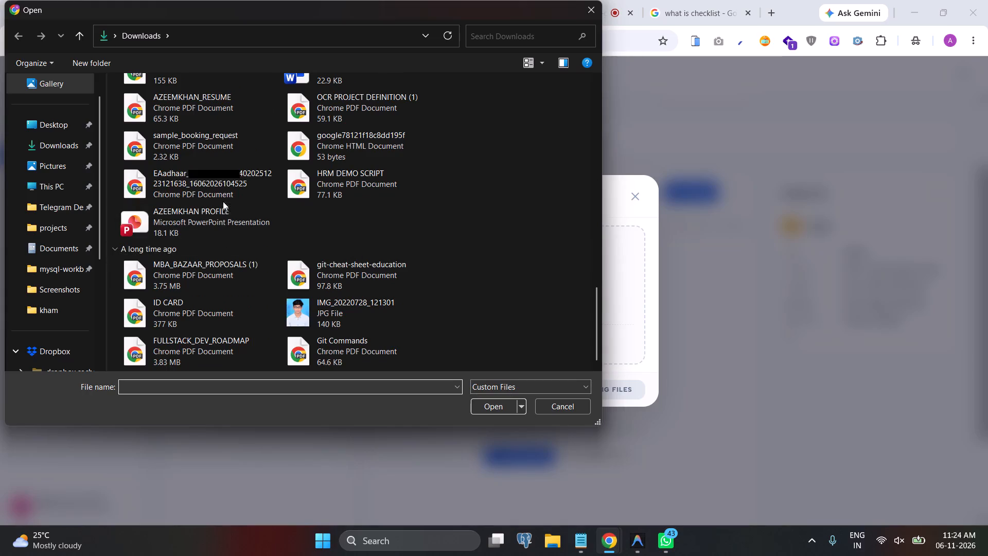
ctrl+click(216, 157)
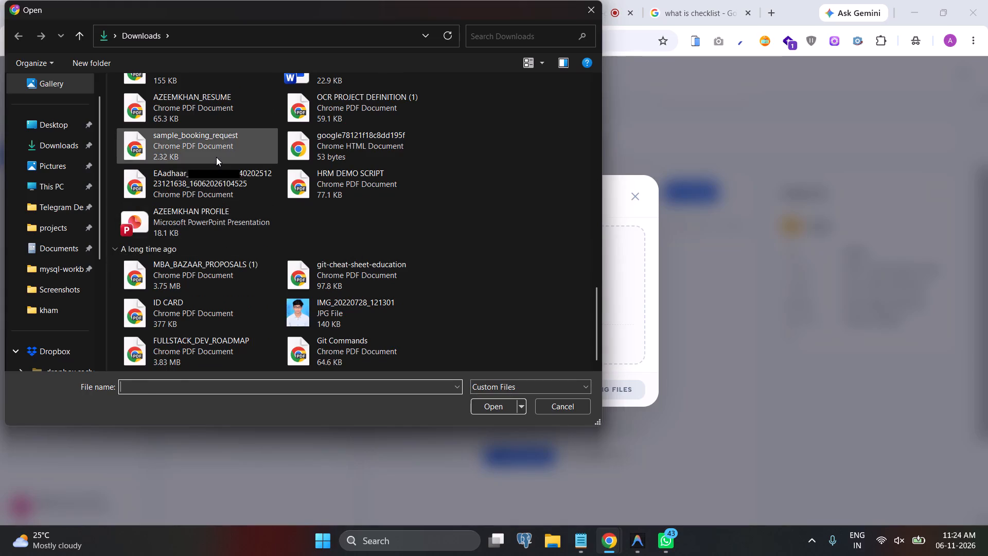
ctrl+click(331, 112)
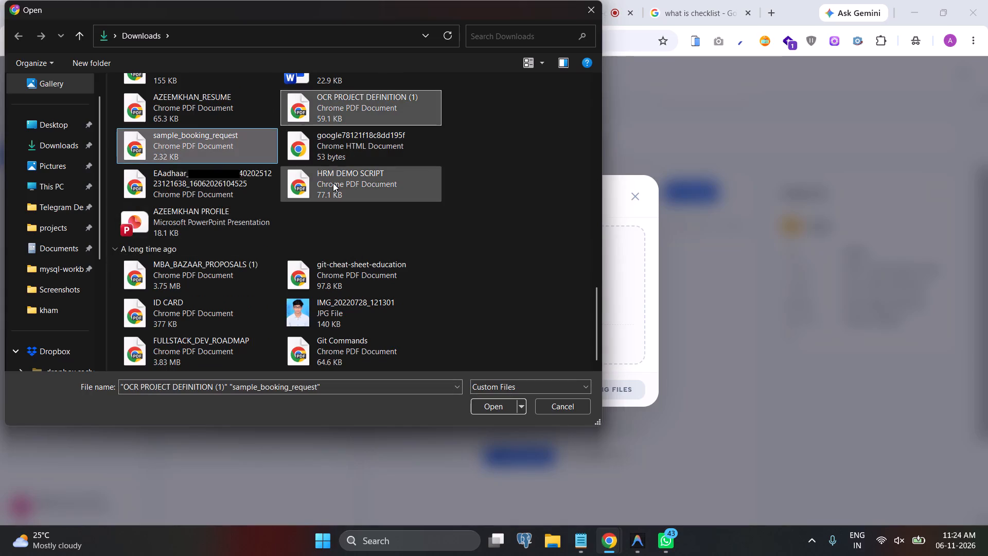
ctrl+click(333, 184)
click(488, 406)
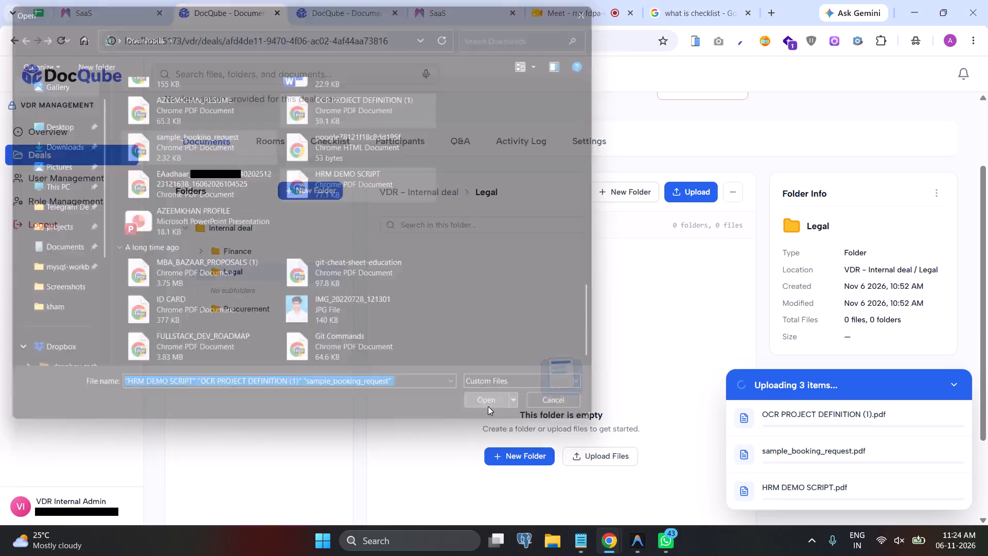
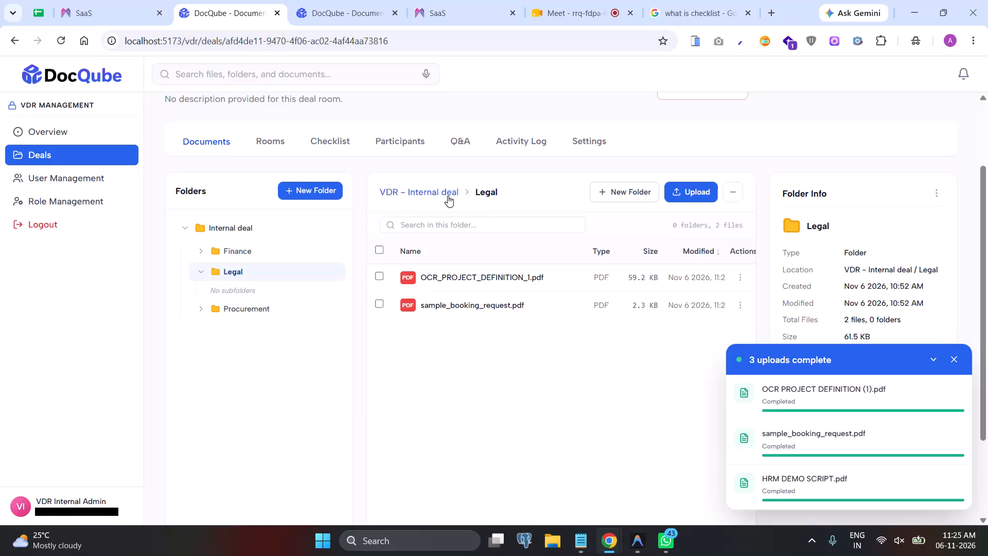
Open the document selection for adding deal documents to the Pitch room.
click(283, 135)
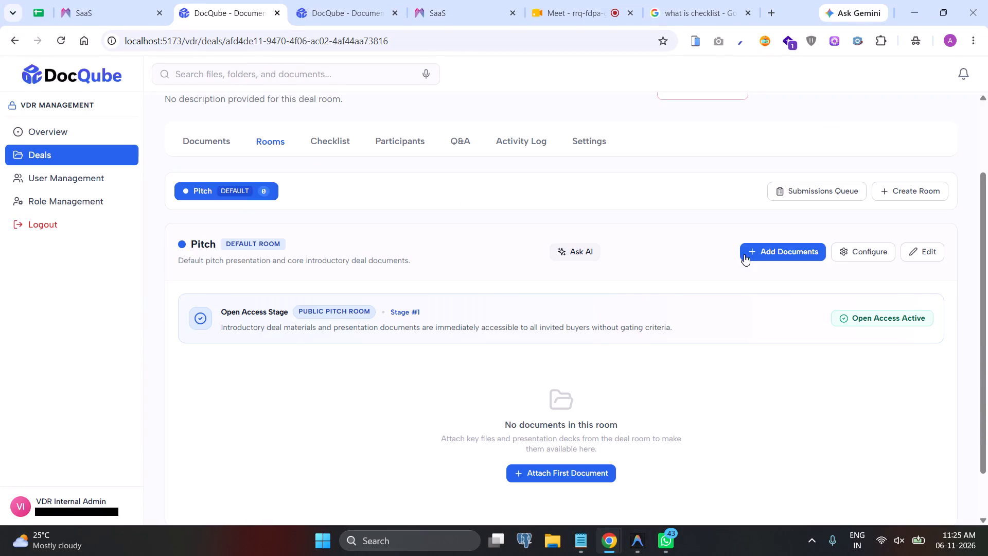
click(751, 255)
scroll(469, 299, down, 1)
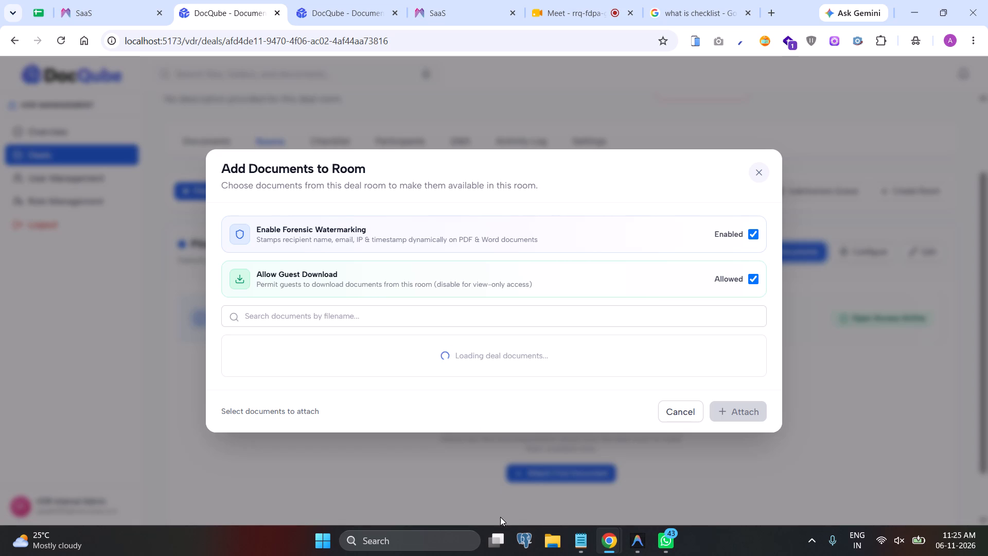
Switch to Notepad and add the line "folder structure while adding on room" to the issue notes, checking the room's document list meanwhile.
click(571, 541)
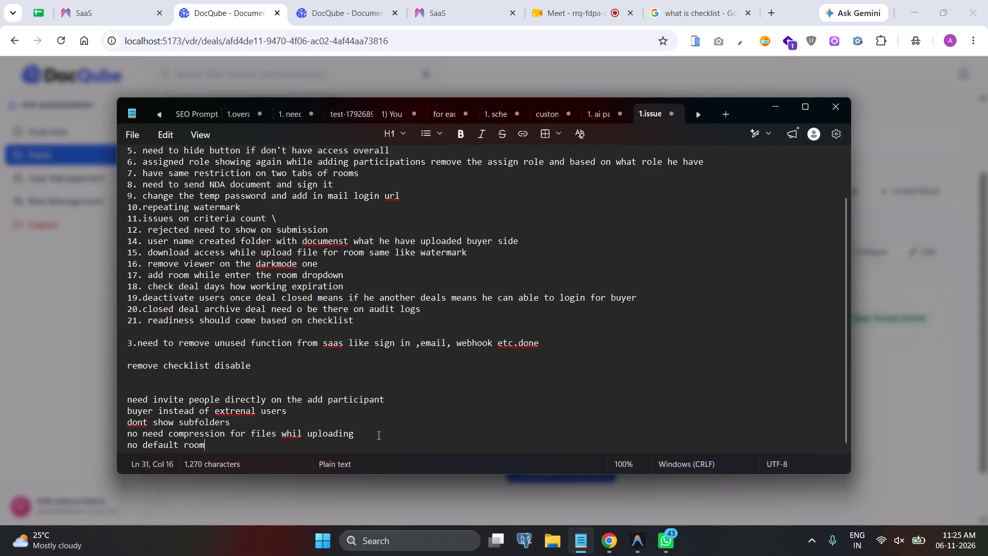
key(Return)
text(folder structure)
key(space)
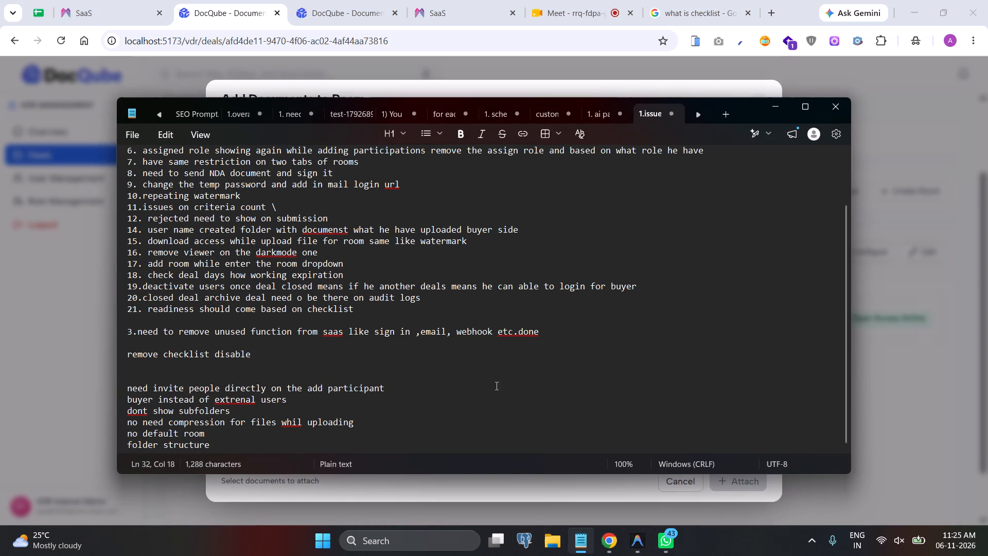
click(910, 286)
scroll(568, 301, down, 1)
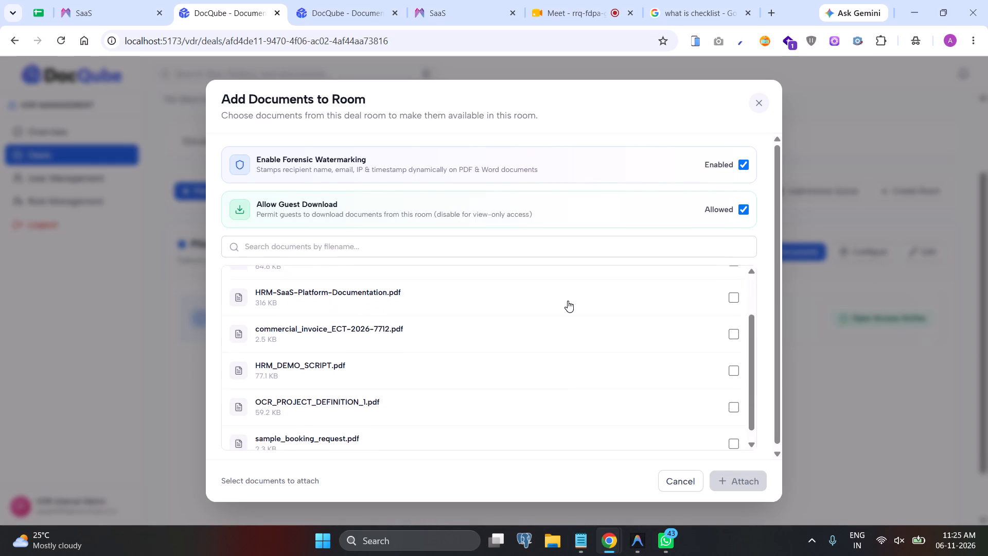
scroll(568, 301, down, 1)
scroll(568, 301, up, 3)
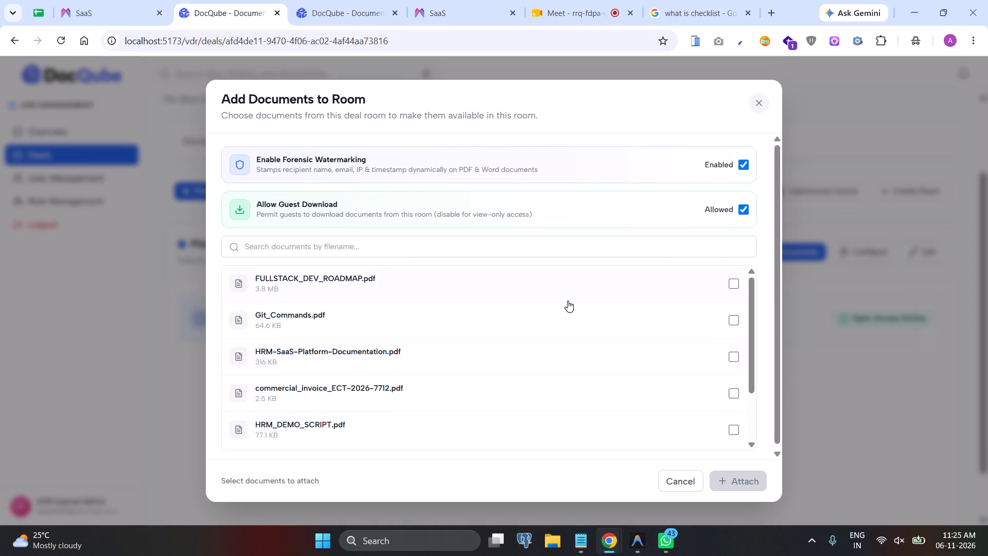
scroll(568, 301, up, 1)
click(589, 541)
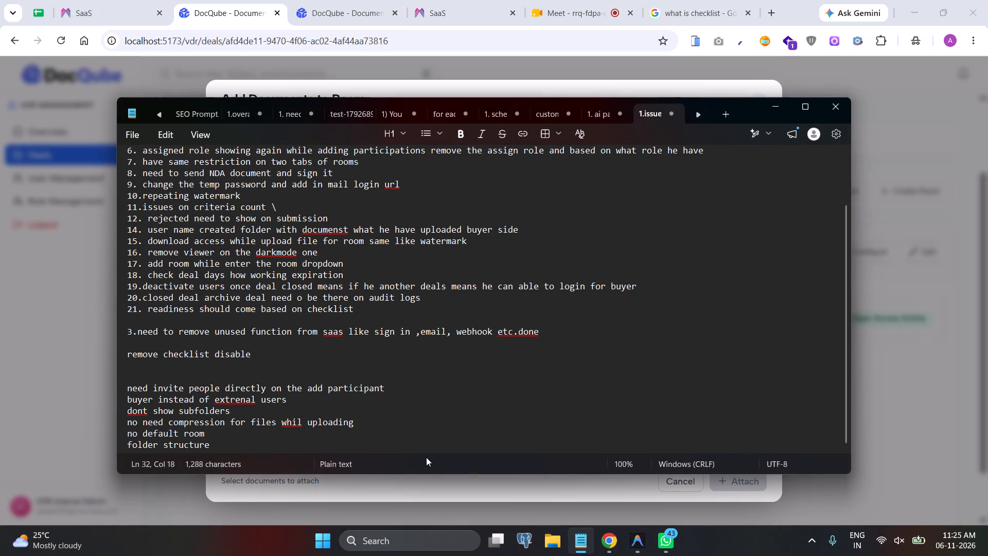
text(while adding on room)
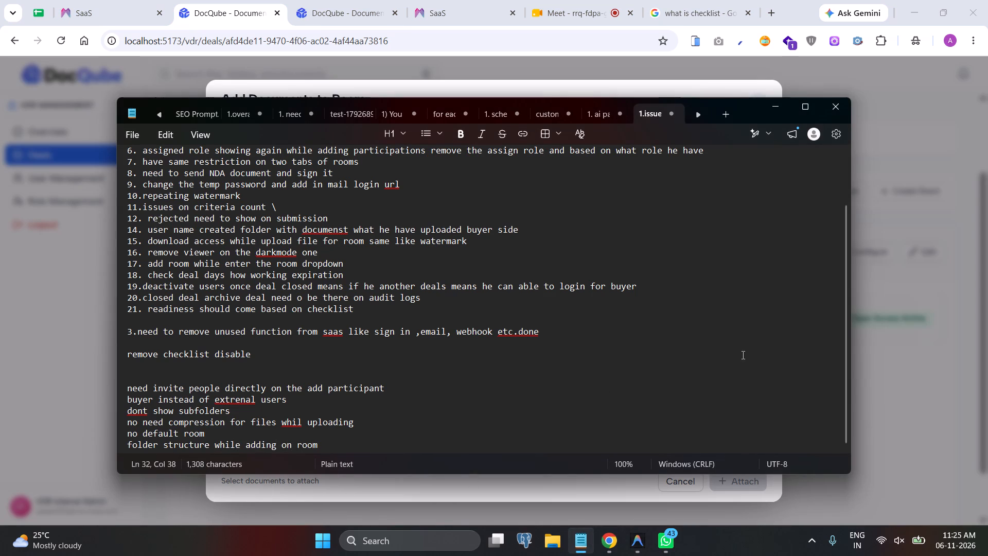
click(868, 336)
Select FULLSTACK_DEV_ROADMAP.pdf and Git_Commands.pdf for the Pitch room, with watermark off and download on for both.
scroll(586, 334, up, 3)
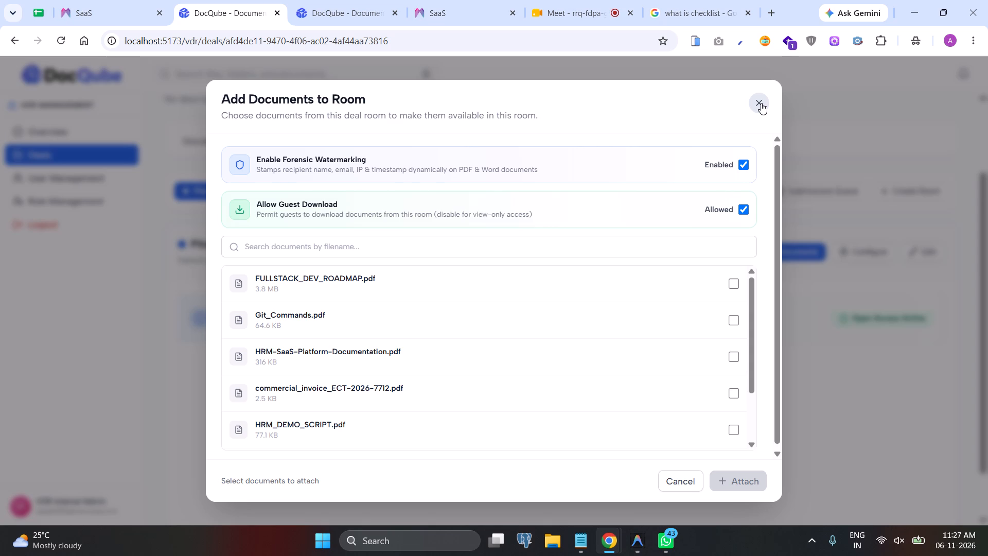
click(733, 278)
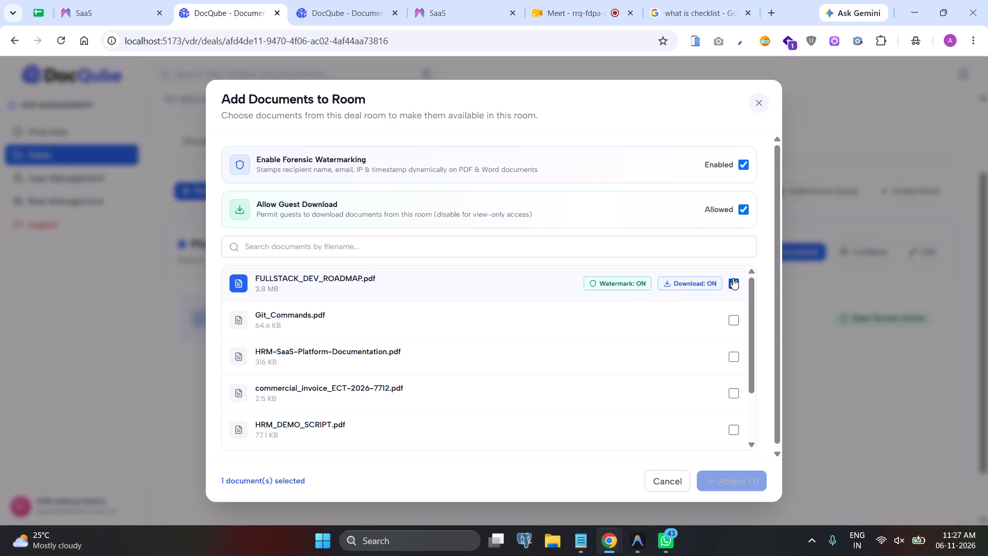
click(613, 284)
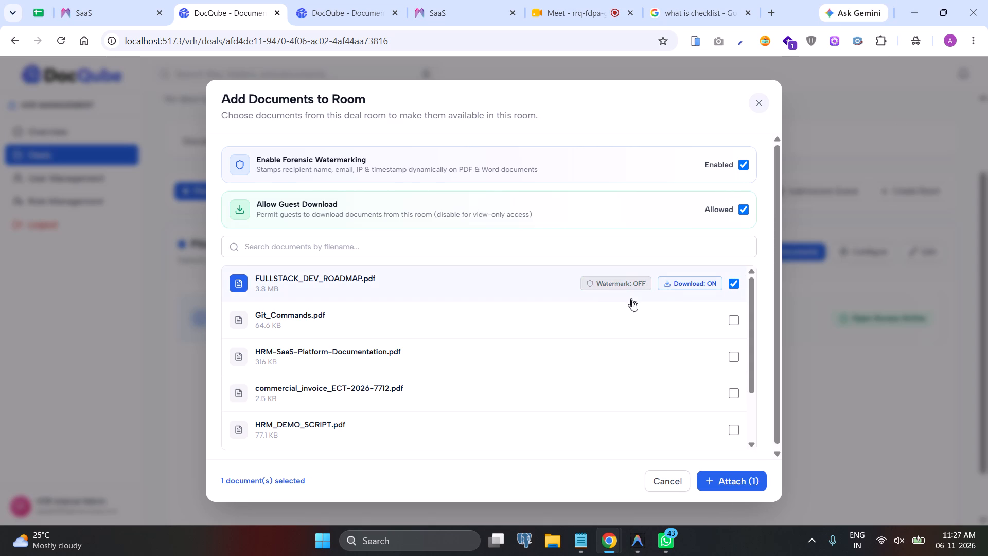
click(730, 321)
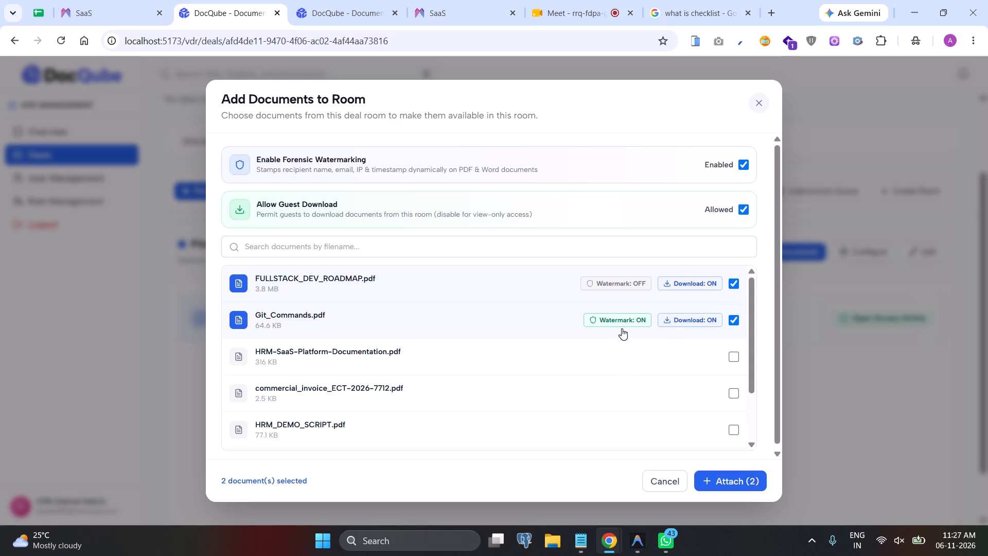
click(619, 321)
click(672, 321)
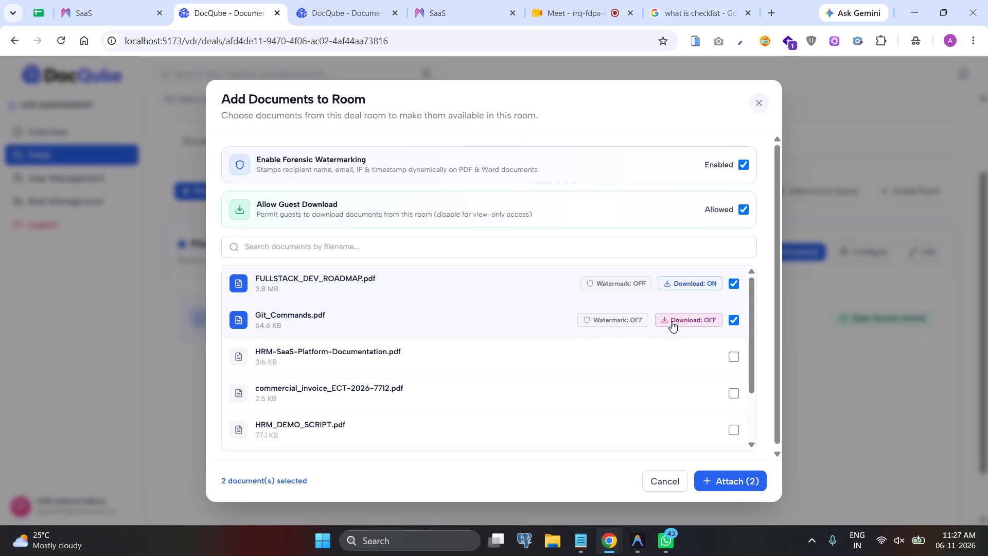
click(683, 276)
click(683, 276)
click(681, 321)
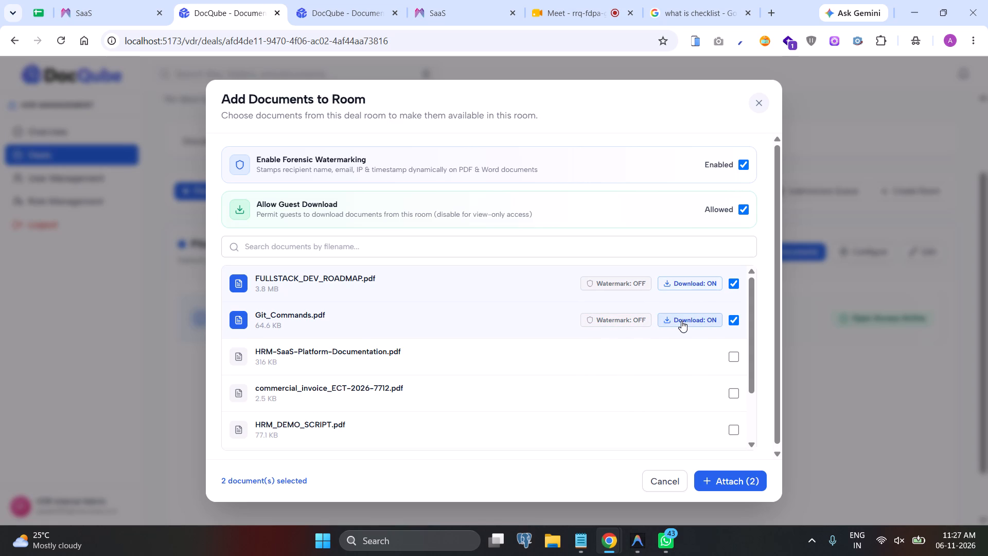
Toggle forensic watermarking and guest download off and back on for all selected documents.
click(740, 172)
click(742, 165)
click(740, 208)
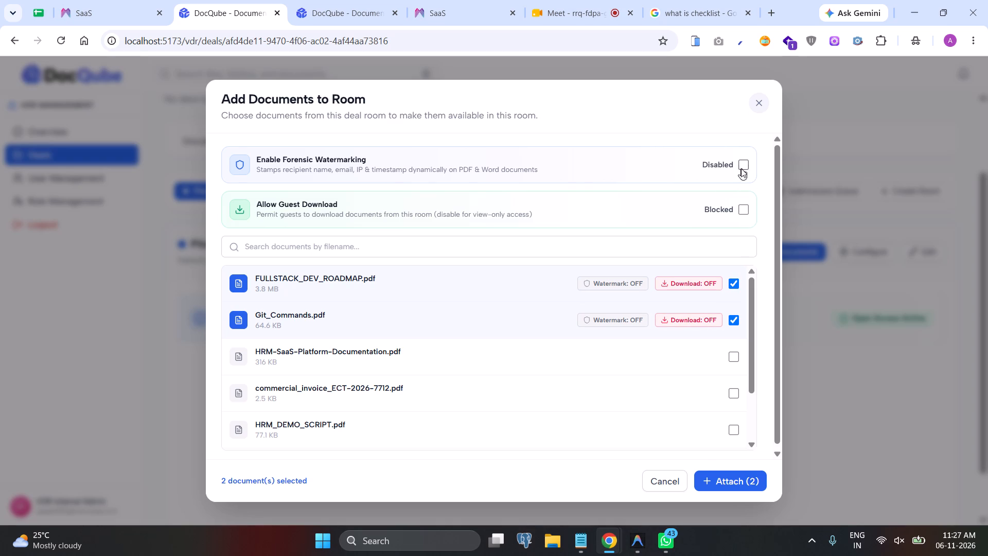
click(736, 211)
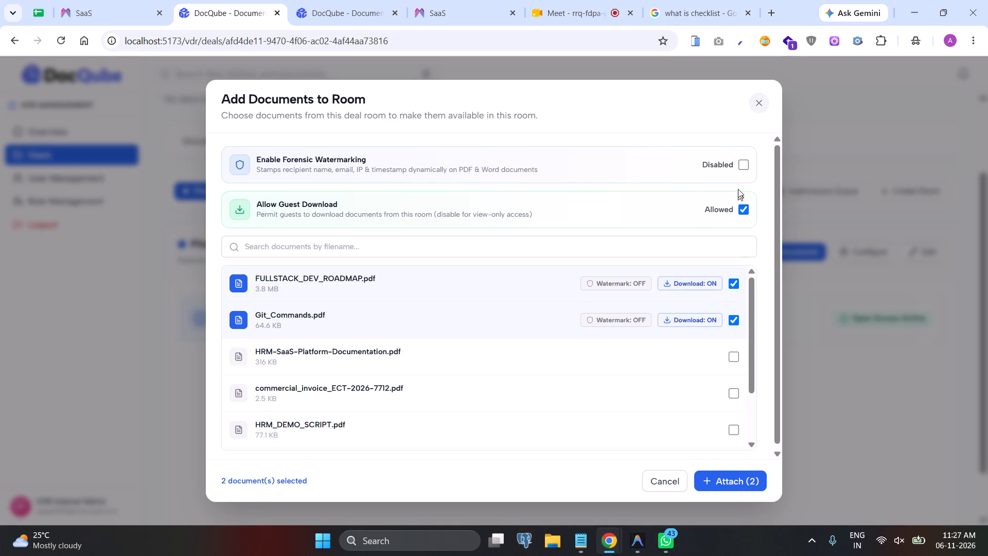
click(739, 165)
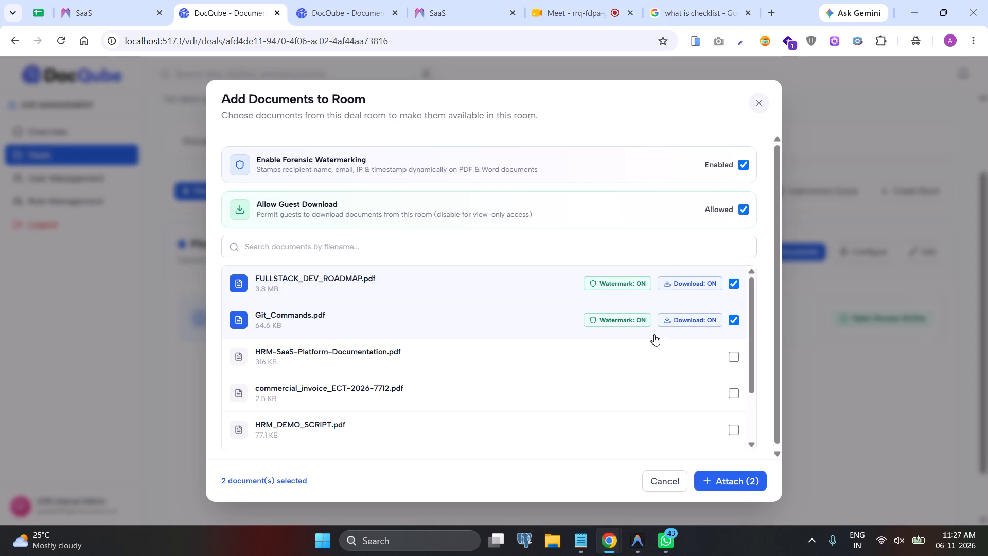
Turn download off for Git_Commands.pdf and watermark off for FULLSTACK_DEV_ROADMAP.pdf.
click(700, 316)
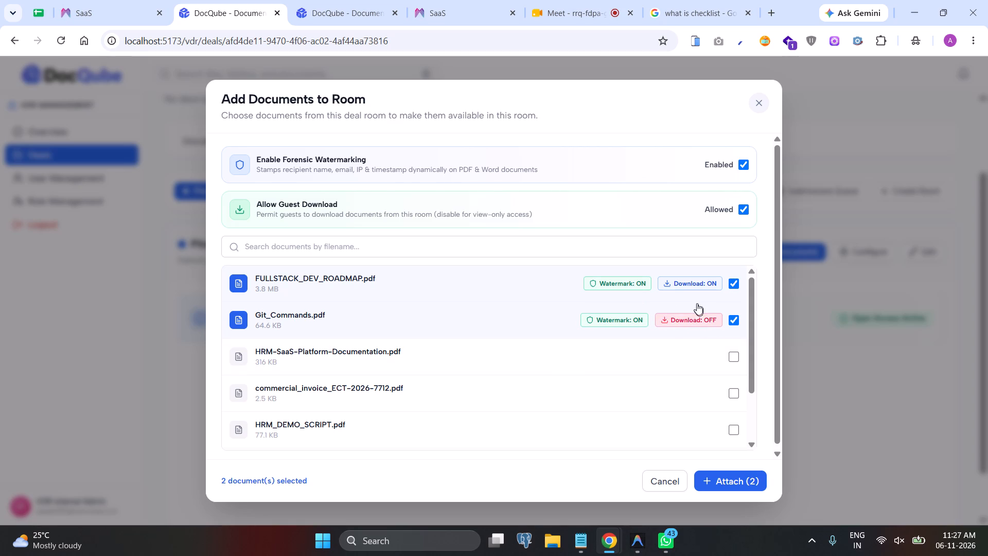
click(621, 283)
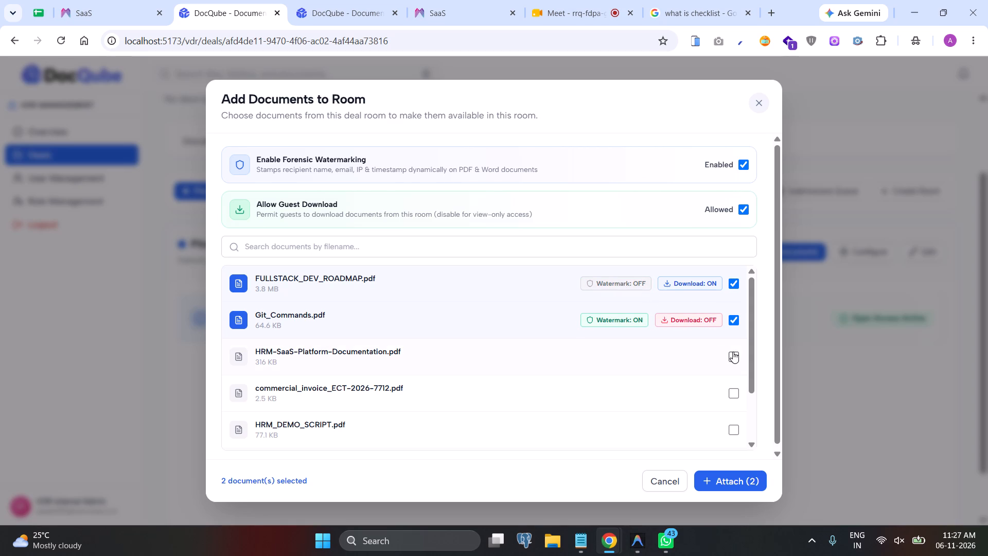
Select HRM-SaaS-Platform-Documentation.pdf with download off and commercial_invoice_ECT-2026-7712.pdf with watermark off.
click(733, 354)
click(695, 362)
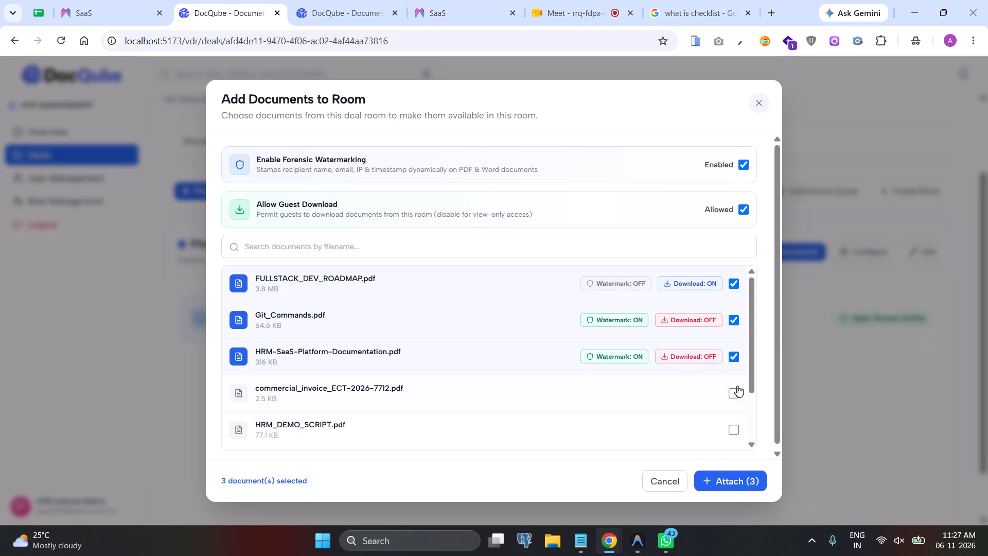
click(732, 391)
click(621, 393)
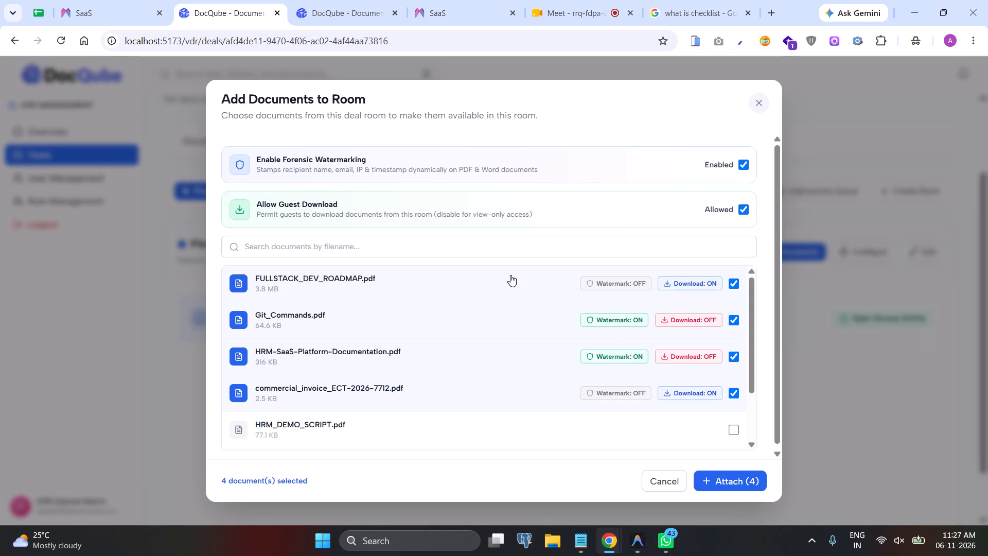
Block guest download for all documents being added to the room.
click(742, 205)
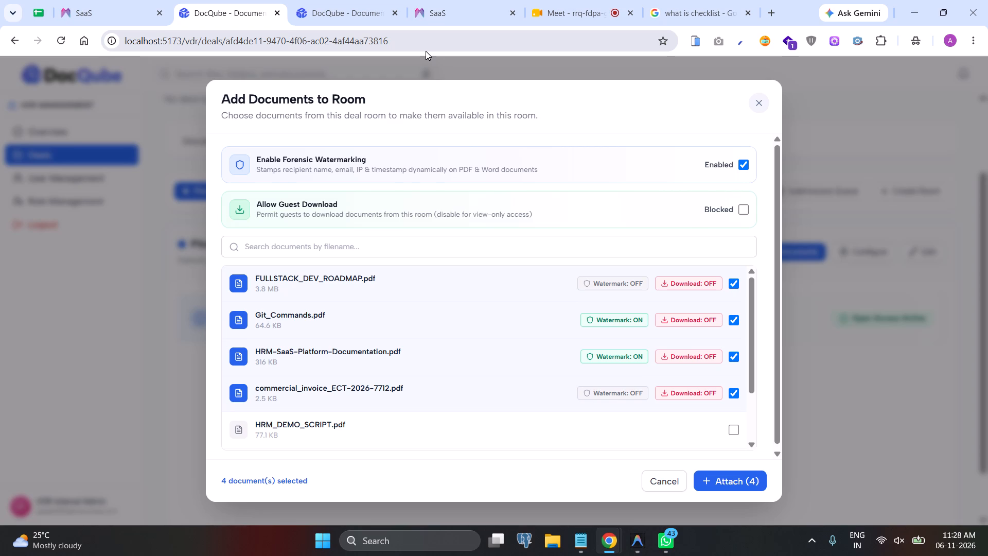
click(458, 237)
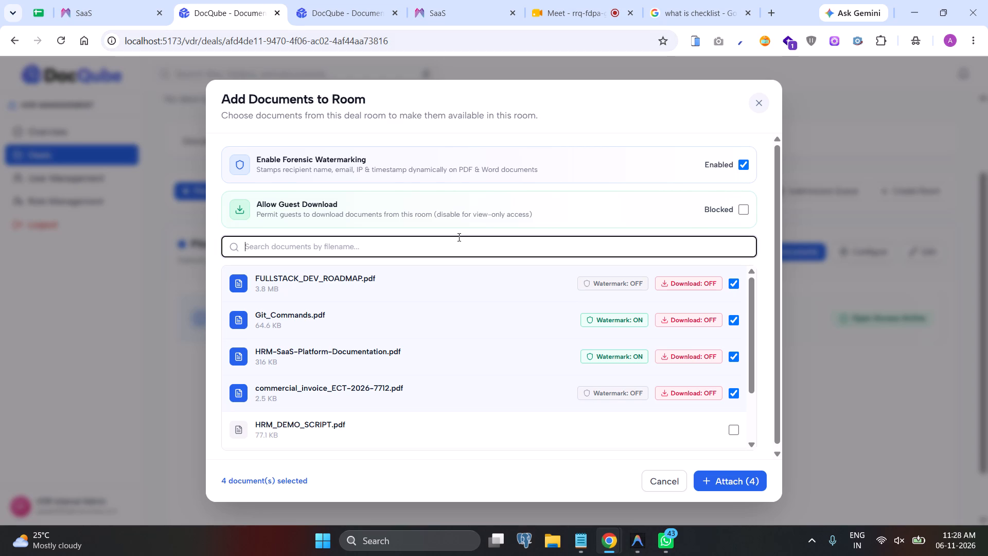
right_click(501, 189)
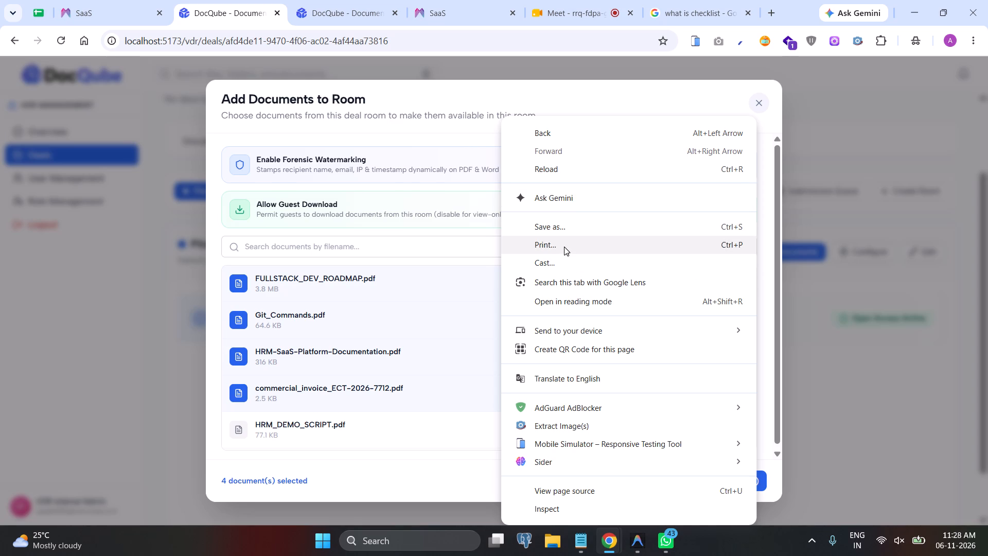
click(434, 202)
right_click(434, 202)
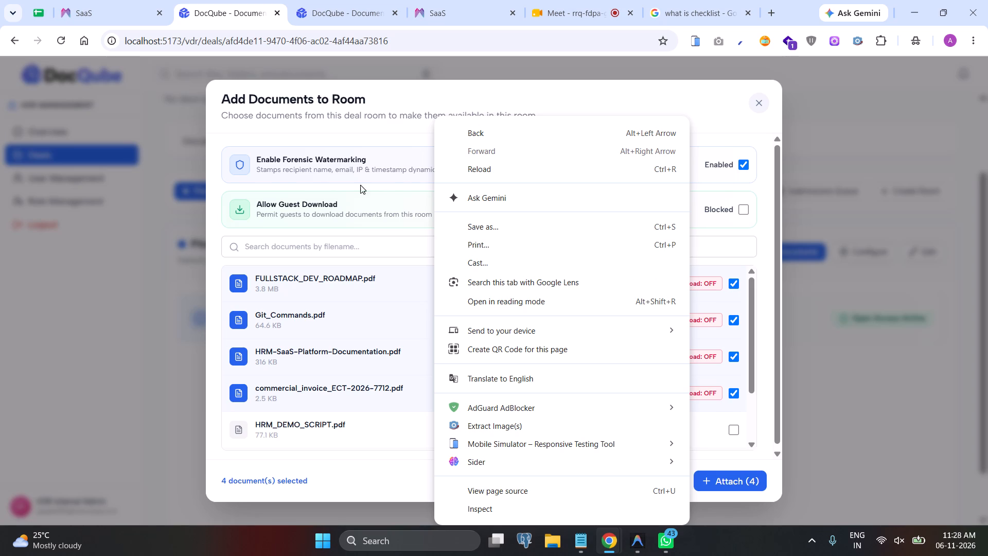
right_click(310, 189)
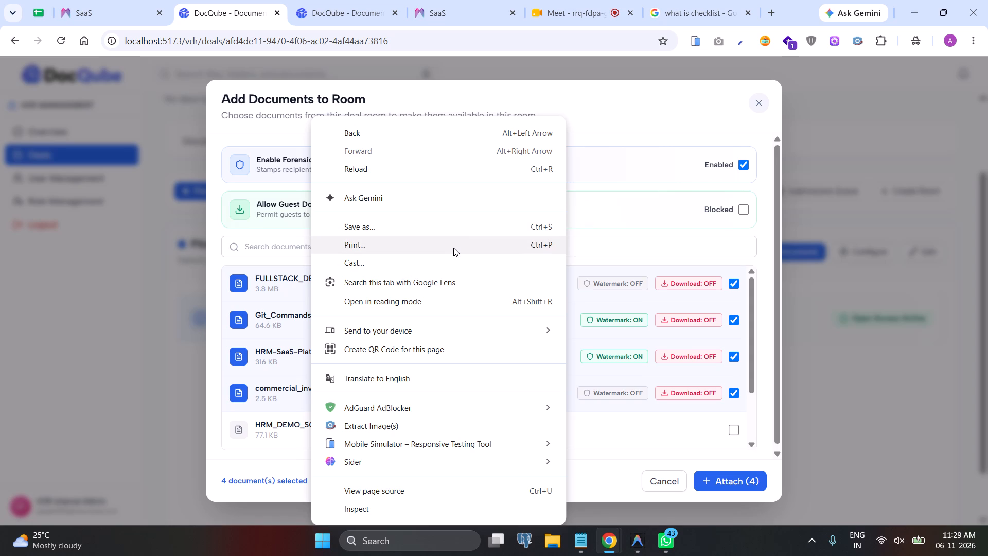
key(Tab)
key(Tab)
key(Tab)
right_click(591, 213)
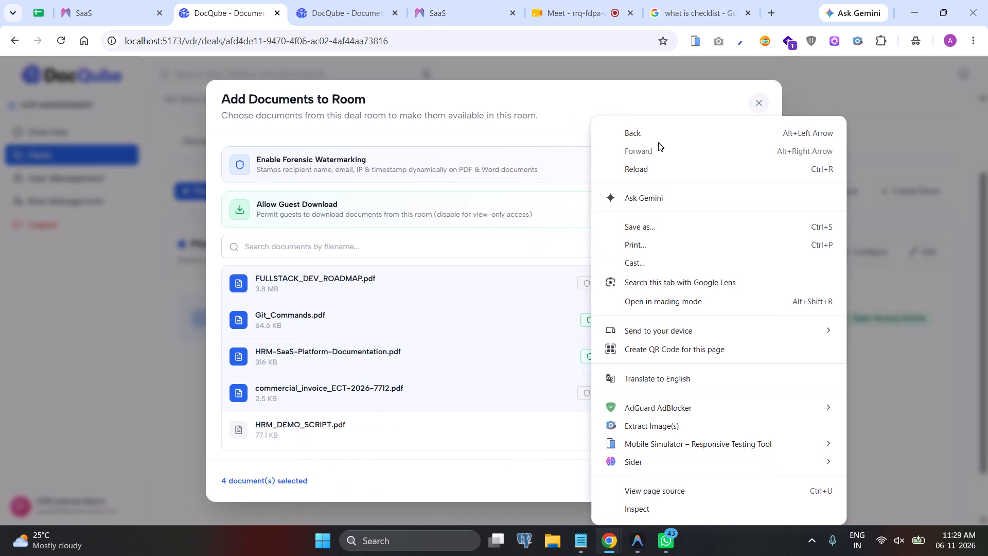
Deselect FULLSTACK_DEV_ROADMAP.pdf and HRM-SaaS-Platform-Documentation.pdf from the documents being added.
click(490, 288)
scroll(490, 288, down, 1)
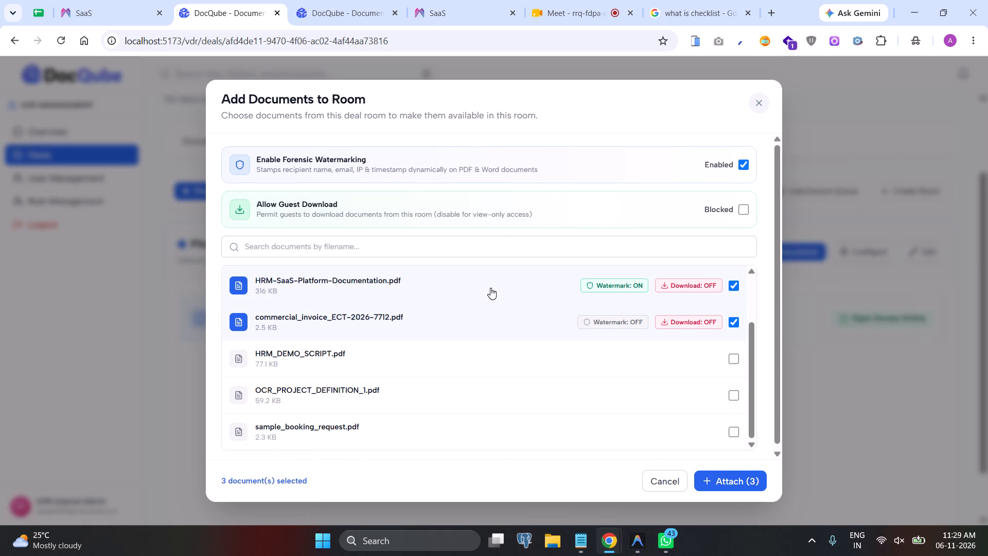
right_click(520, 186)
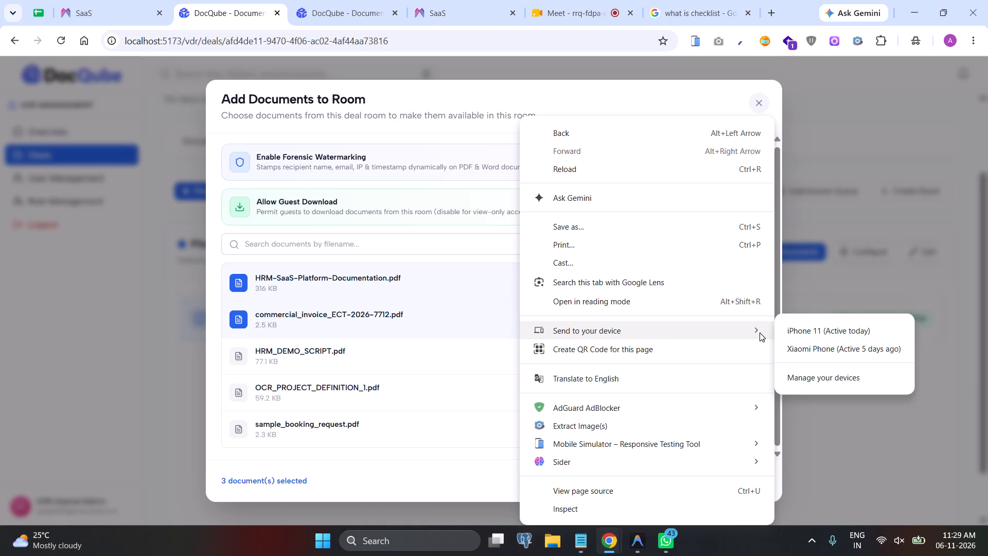
click(495, 282)
scroll(362, 407, down, 1)
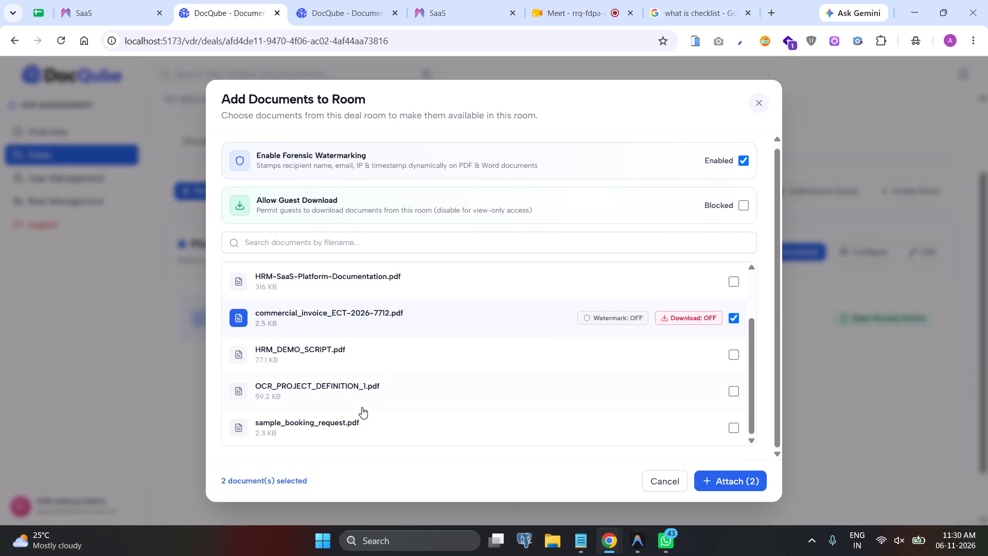
Add sample_booking_request.pdf to the selection and attach the selected documents to the Pitch room.
click(342, 440)
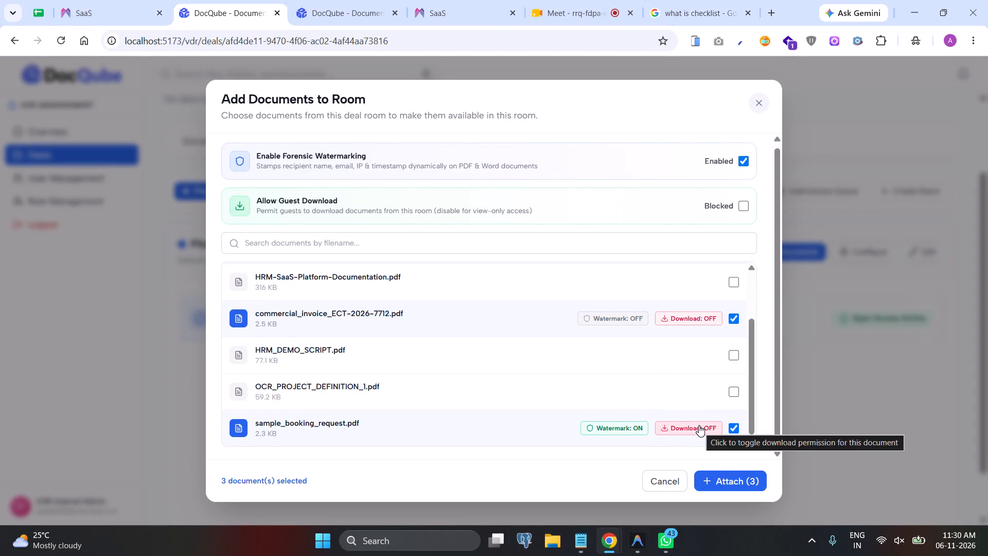
click(714, 481)
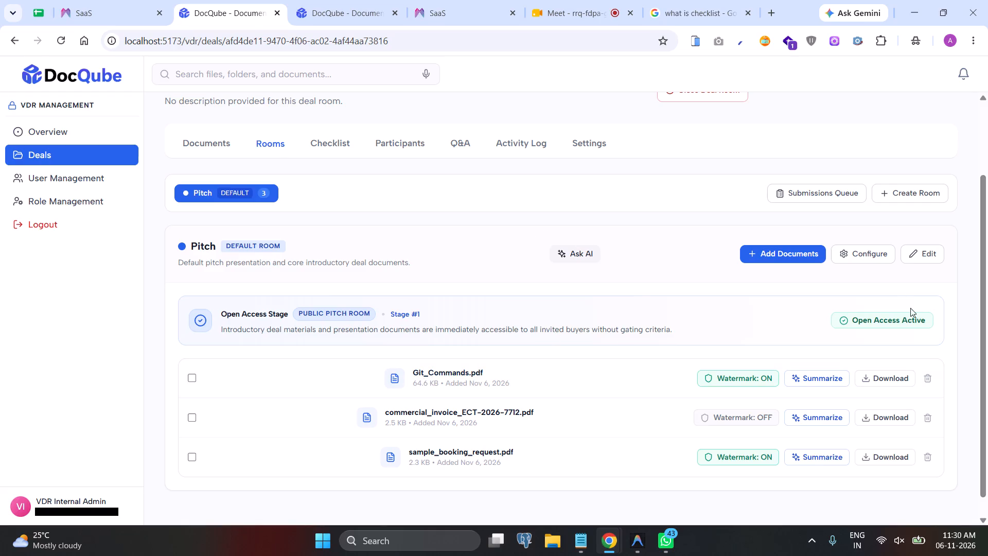
Preview the Pitch room's Acceptance Required access gate and its criteria settings, without saving the configuration.
click(868, 263)
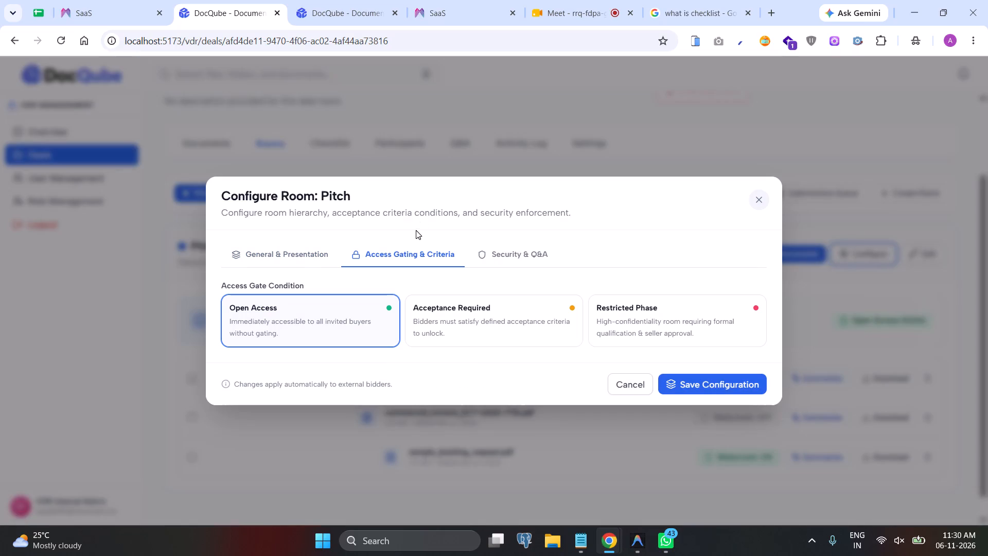
click(454, 307)
scroll(454, 307, down, 1)
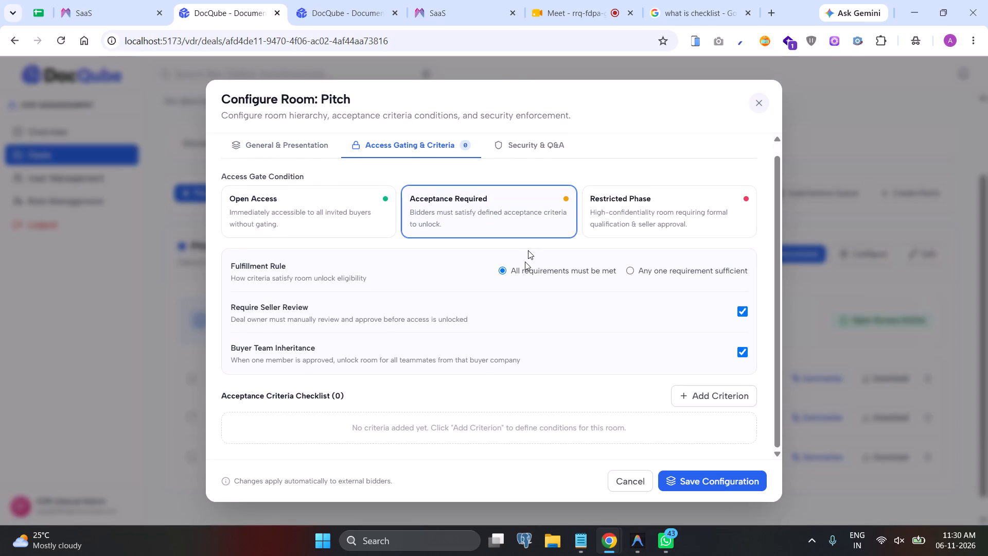
click(761, 108)
scroll(651, 237, down, 1)
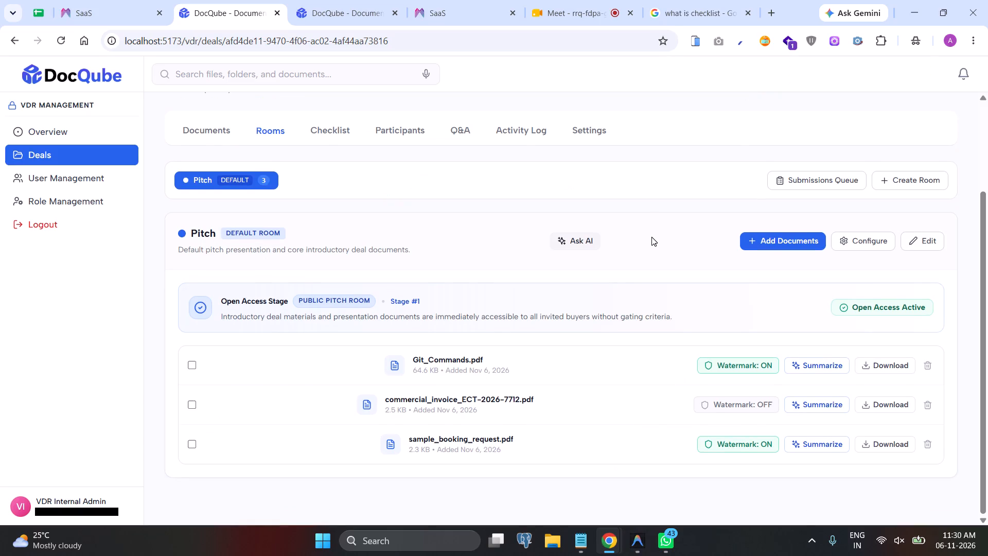
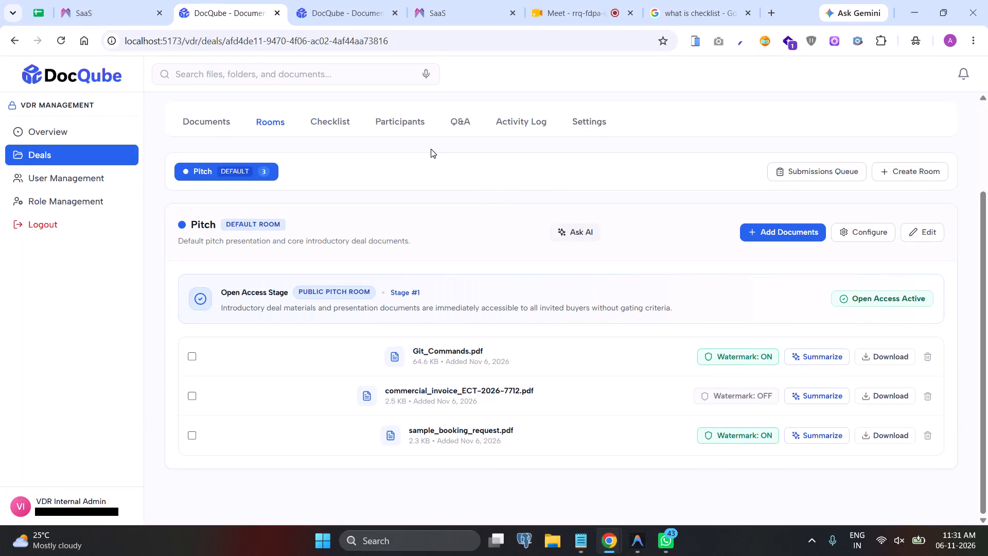
Start creating a new deal room in the Internal deal and name it room 2.
scroll(363, 211, up, 5)
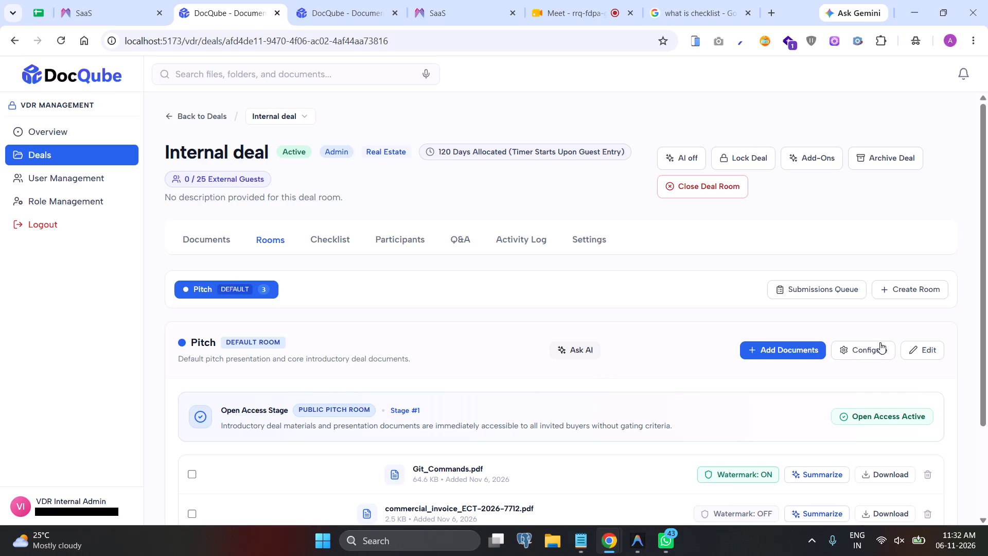
click(907, 292)
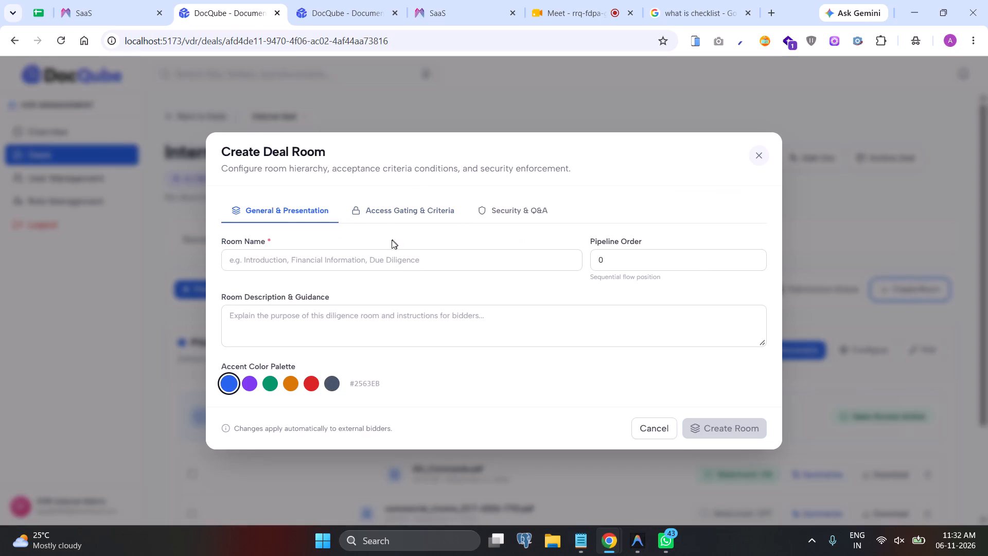
click(326, 253)
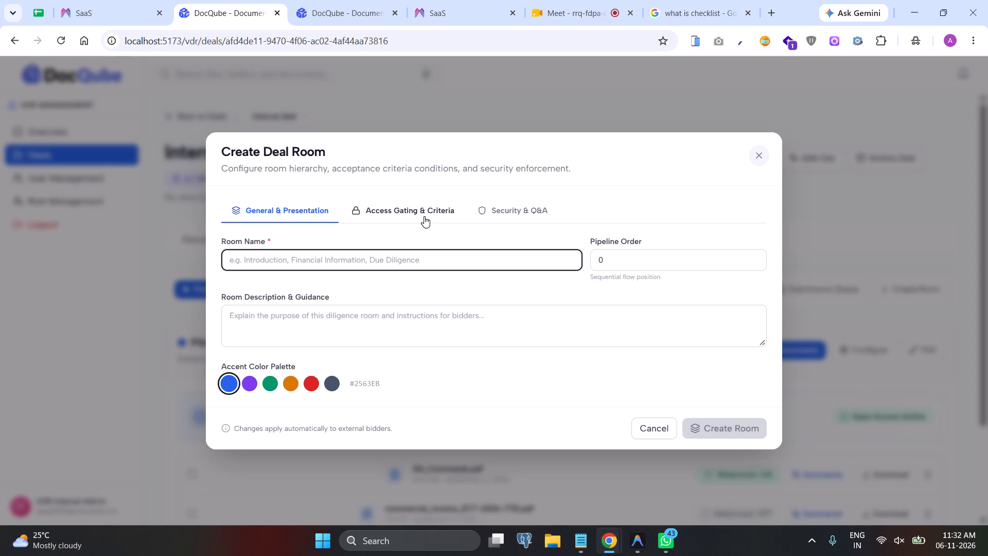
click(373, 250)
text(rom)
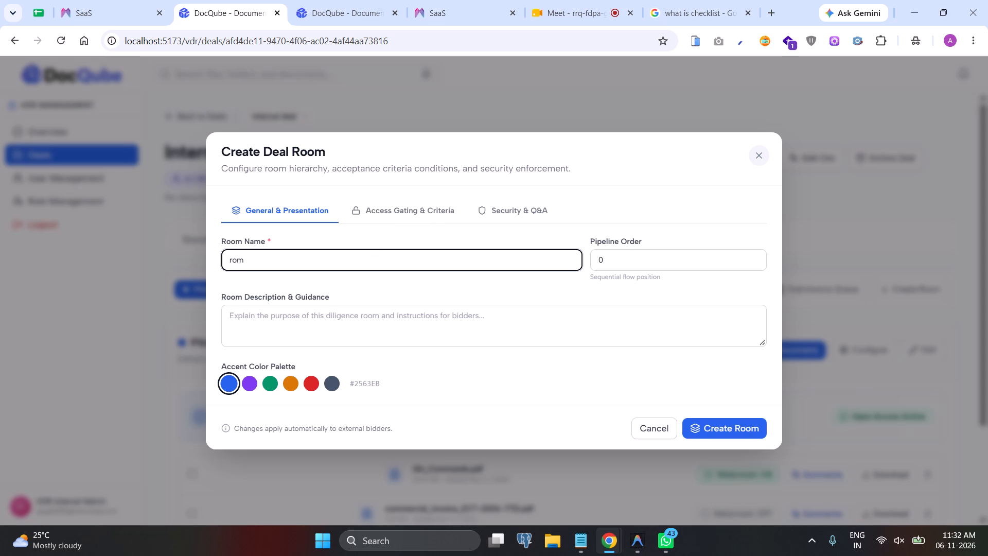
key(BackSpace)
text(om 2)
Set the new room's pipeline order to 1.
click(608, 260)
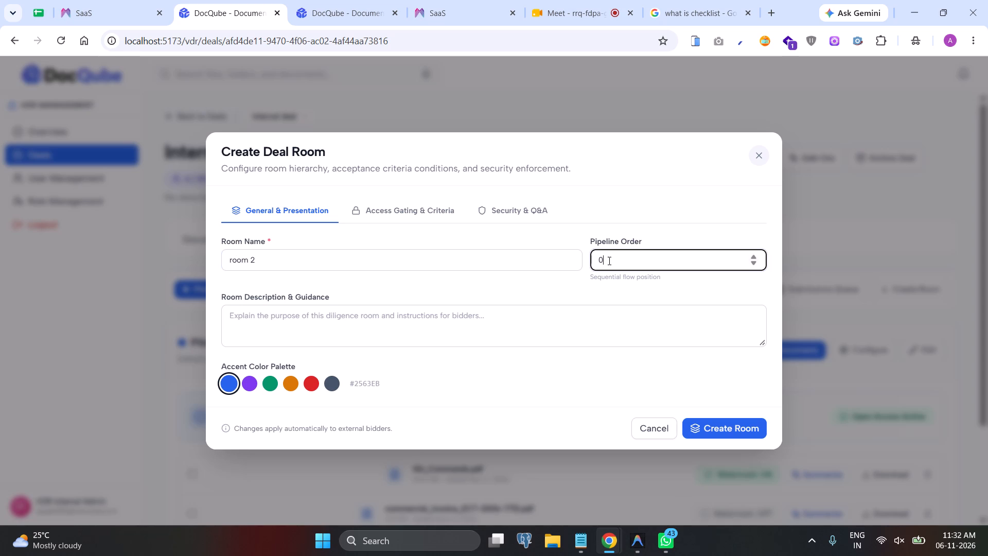
click(602, 259)
click(594, 258)
key(1)
key(Right)
key(BackSpace)
key(Return)
Try the Restricted Phase and Open Access gate conditions for room 2, settling on Acceptance Required.
click(426, 211)
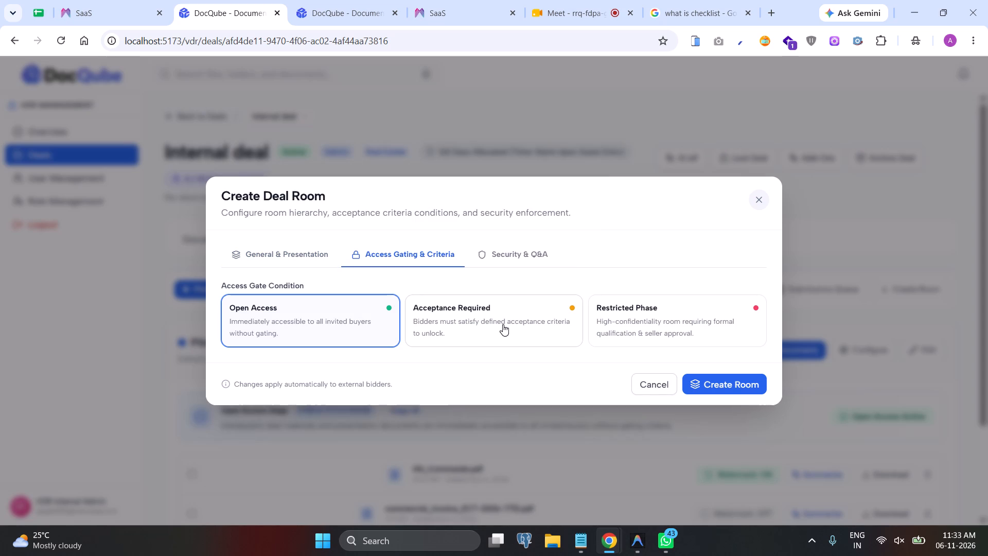
click(616, 314)
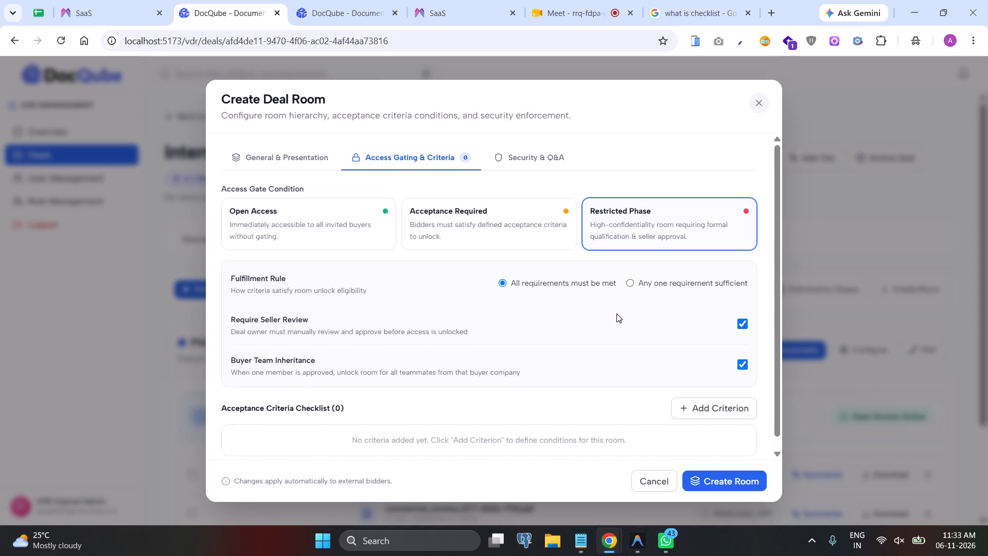
scroll(616, 314, down, 1)
click(487, 208)
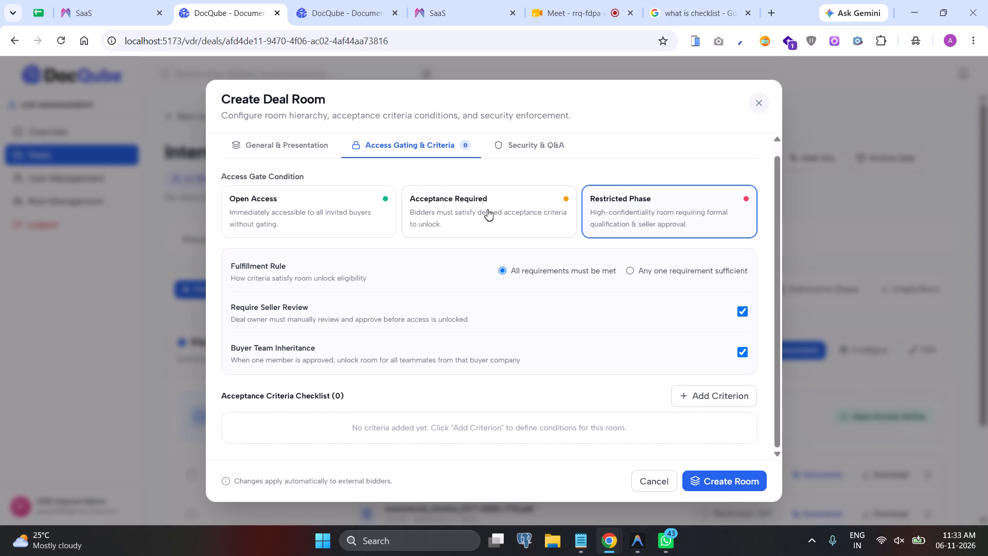
click(339, 207)
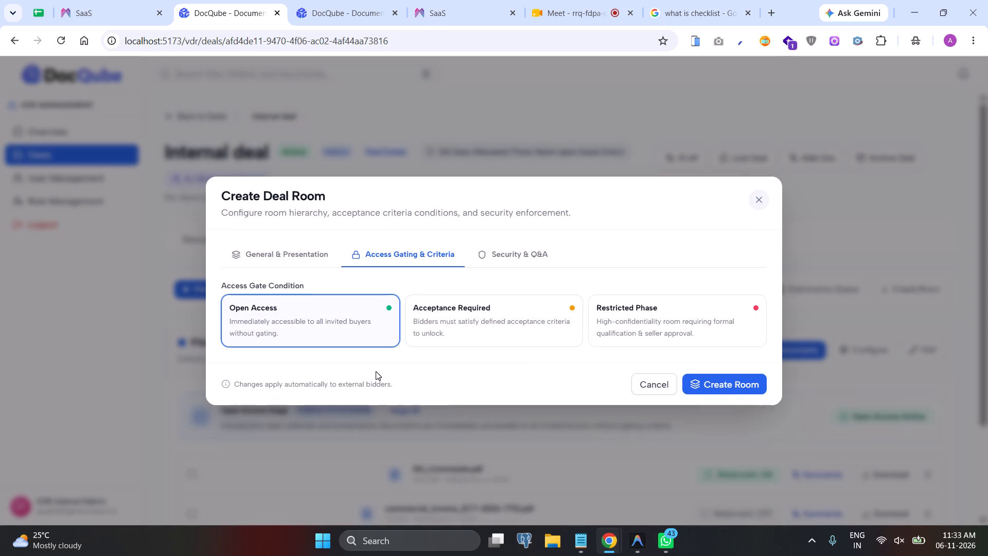
click(429, 337)
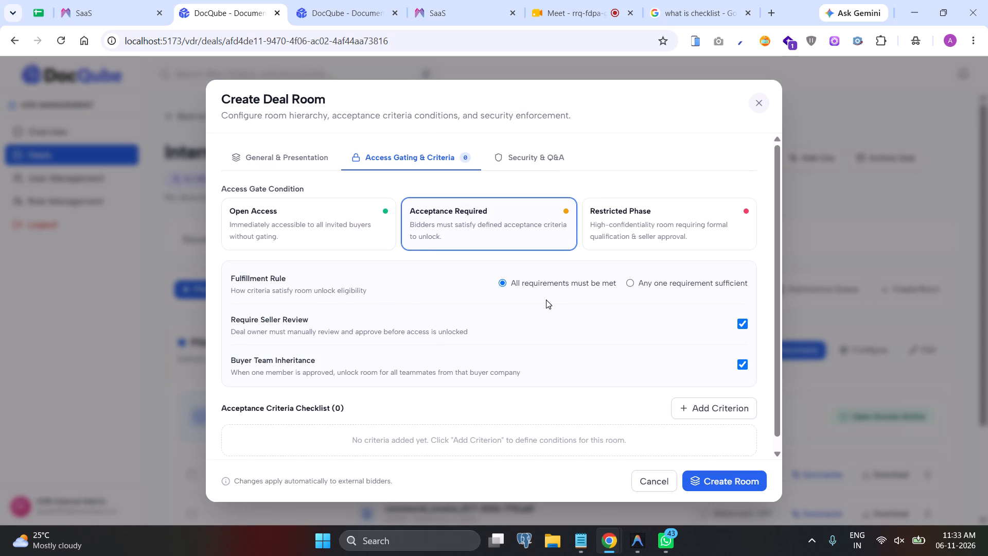
Start a new acceptance criterion for room 2 and look through its criterion type choices.
scroll(563, 302, down, 1)
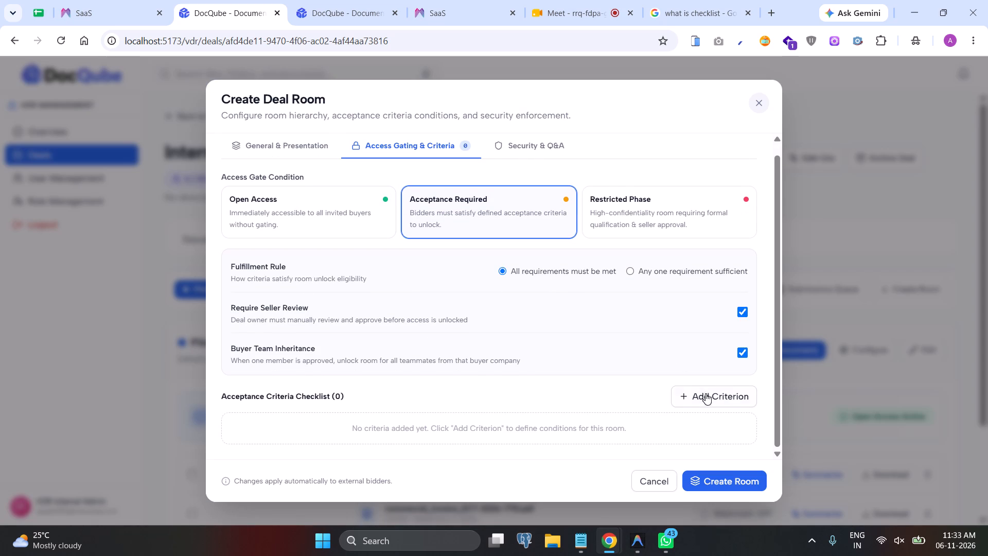
click(705, 395)
scroll(705, 395, down, 1)
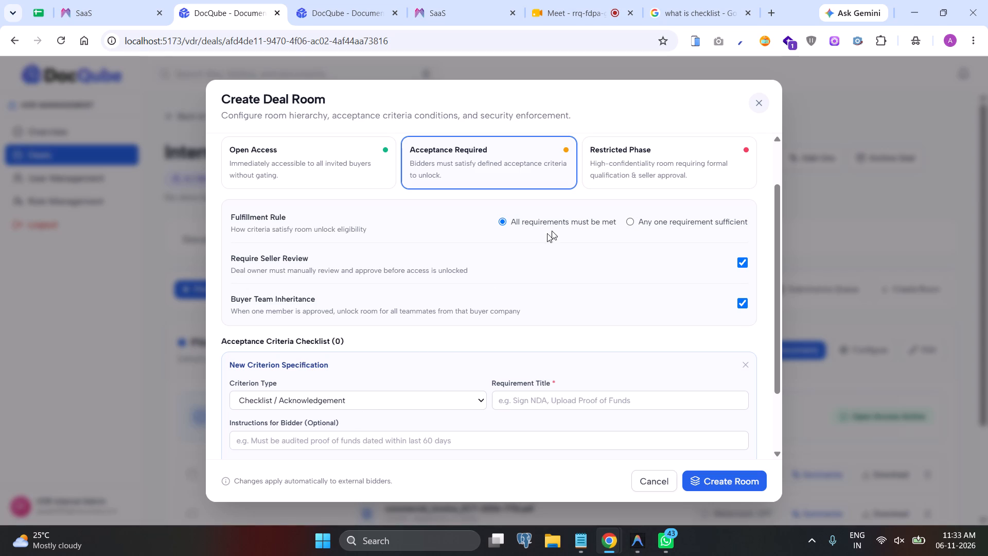
scroll(396, 356, down, 1)
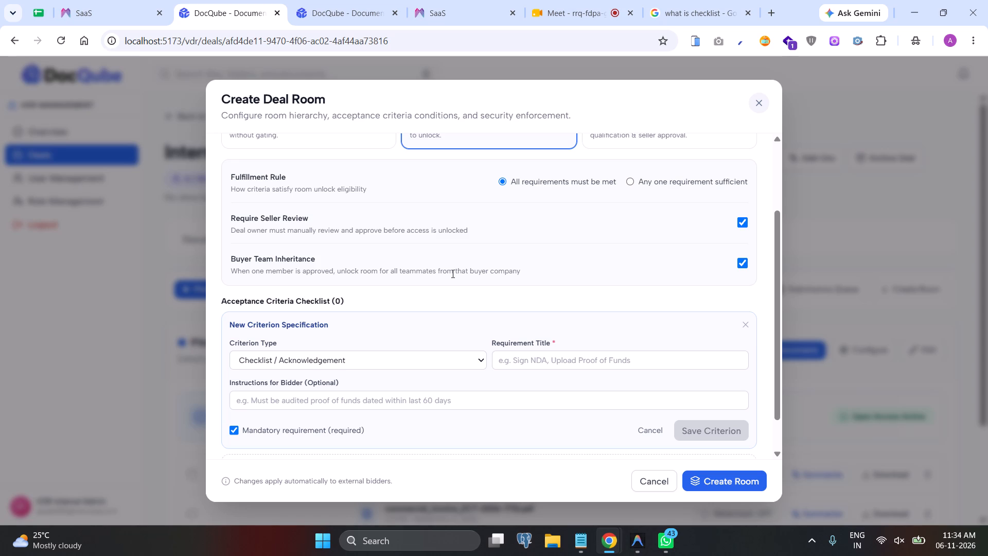
click(274, 357)
click(274, 357)
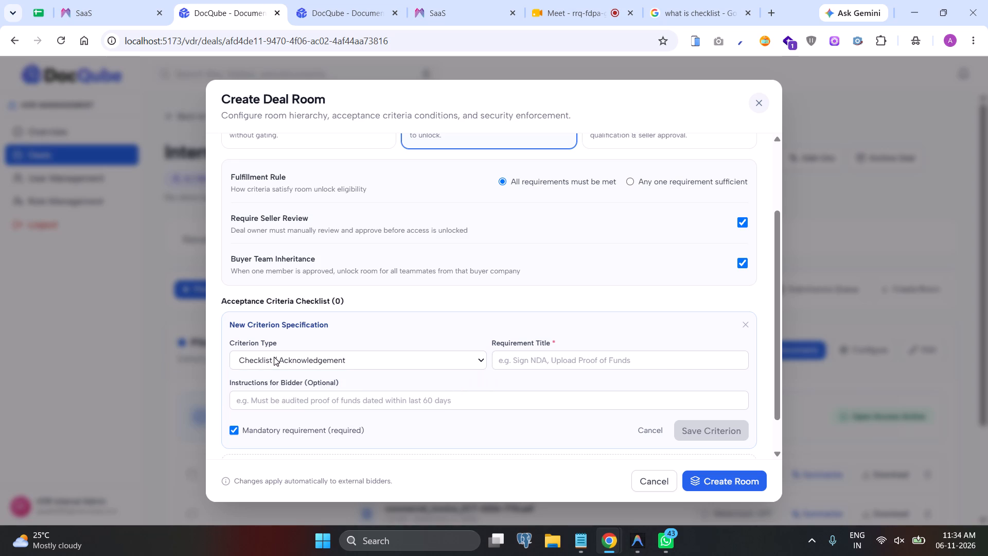
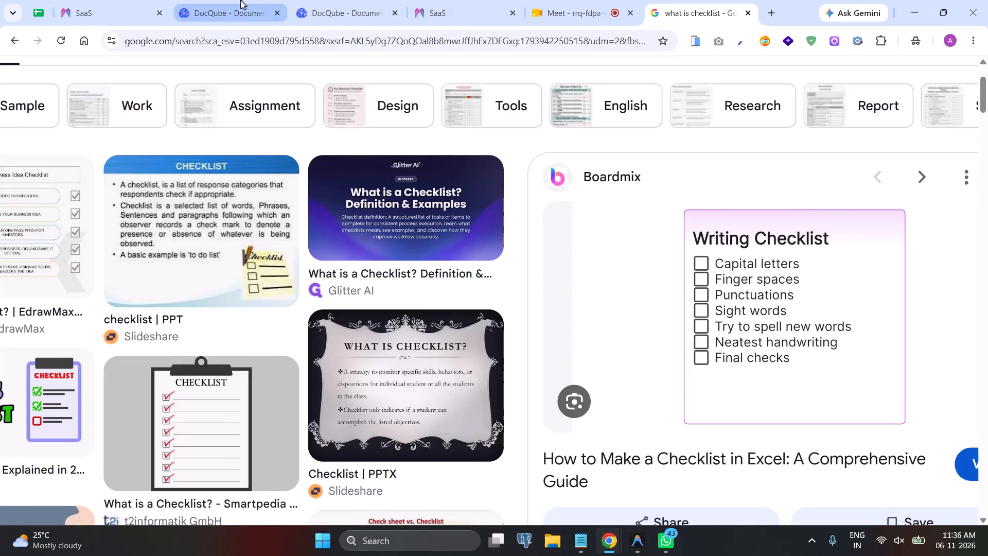
Examine room 2's new criterion form: the criterion types, requirement title and bidder instructions, along with the access gating rules.
scroll(422, 209, down, 1)
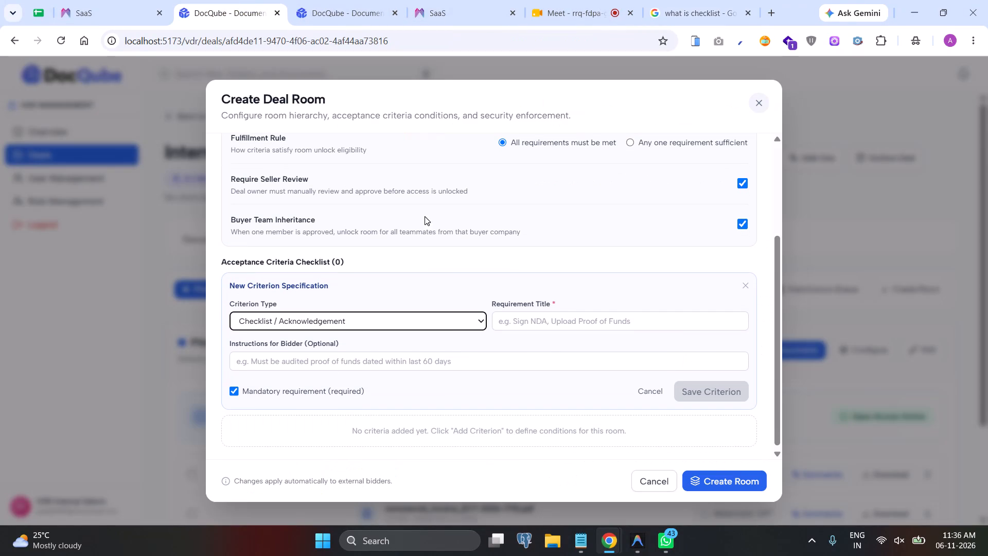
click(523, 323)
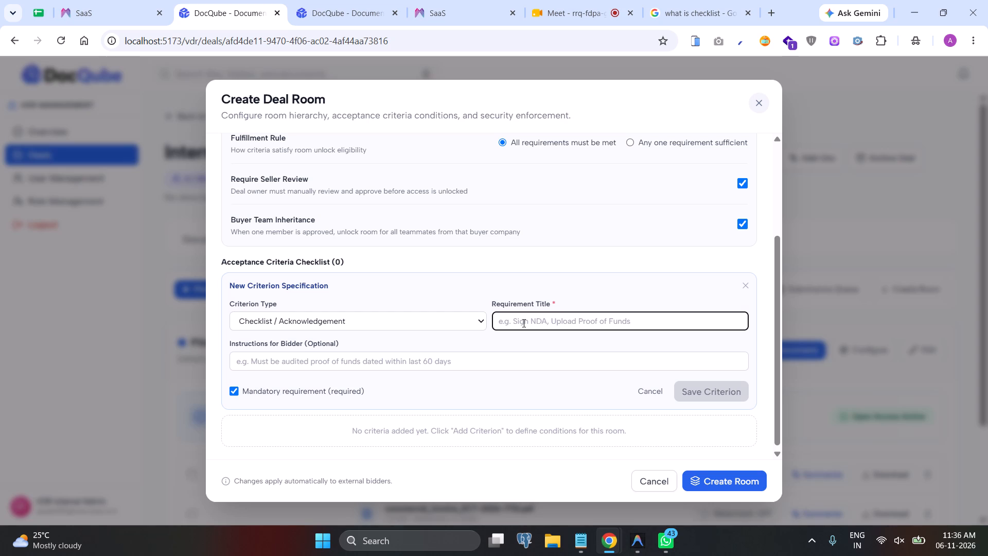
click(379, 325)
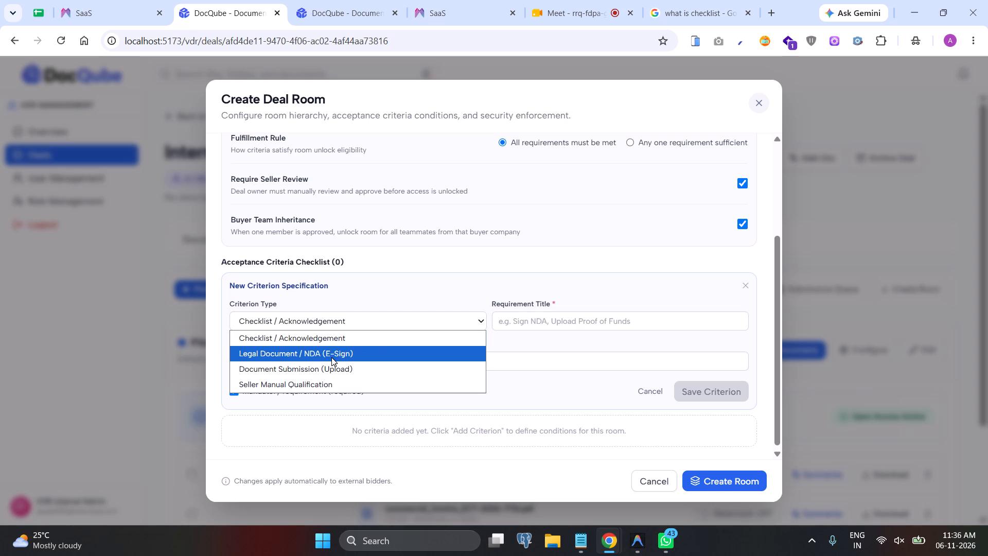
click(356, 297)
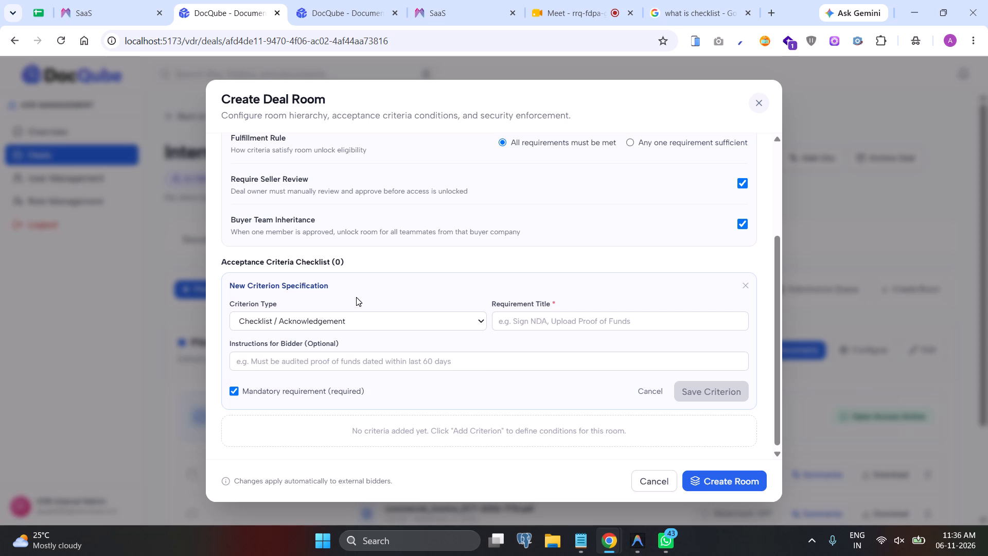
scroll(382, 283, down, 3)
scroll(382, 283, up, 5)
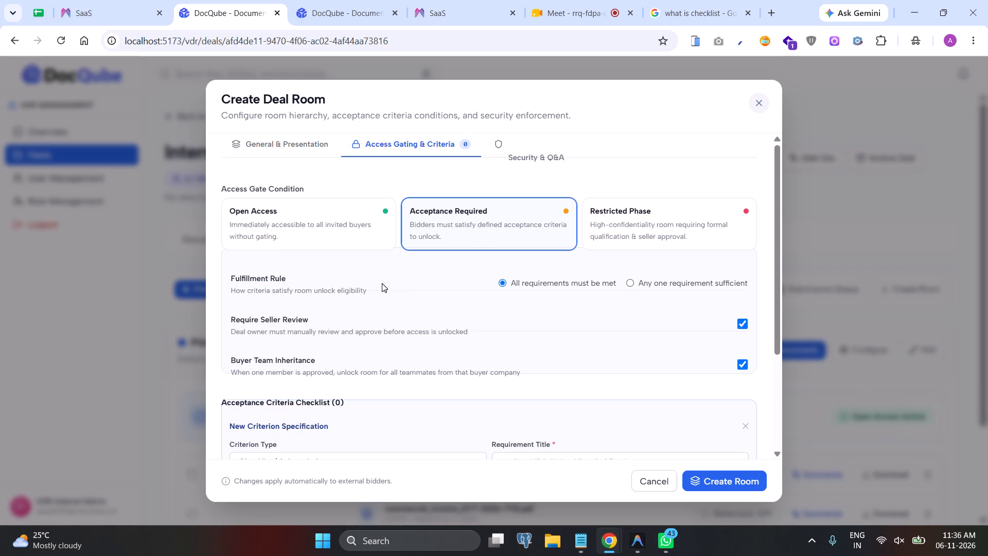
scroll(382, 283, down, 2)
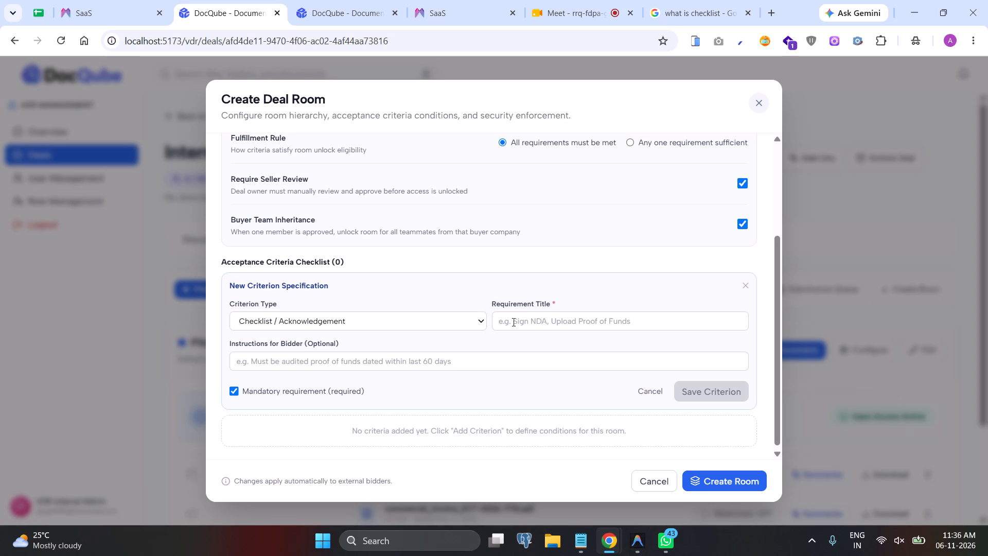
click(517, 316)
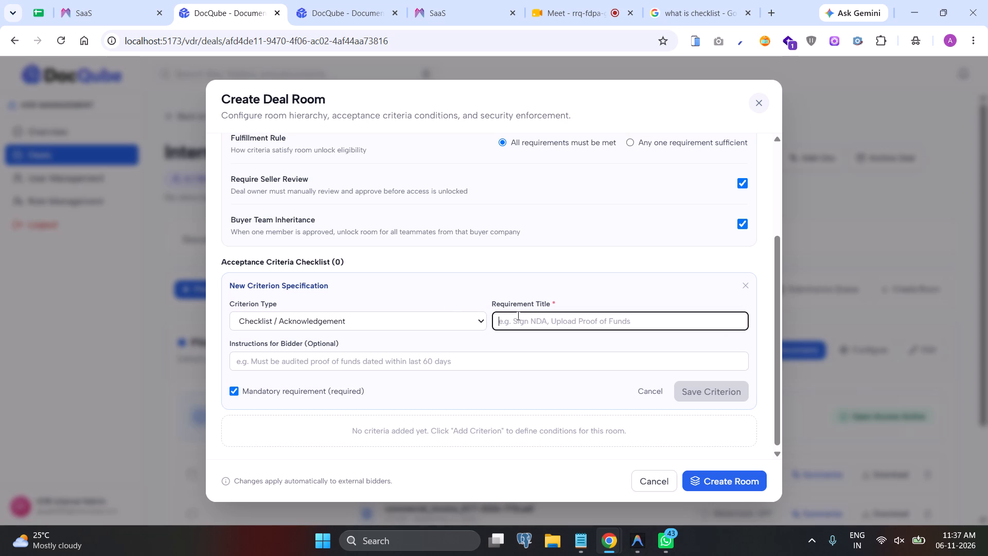
click(334, 367)
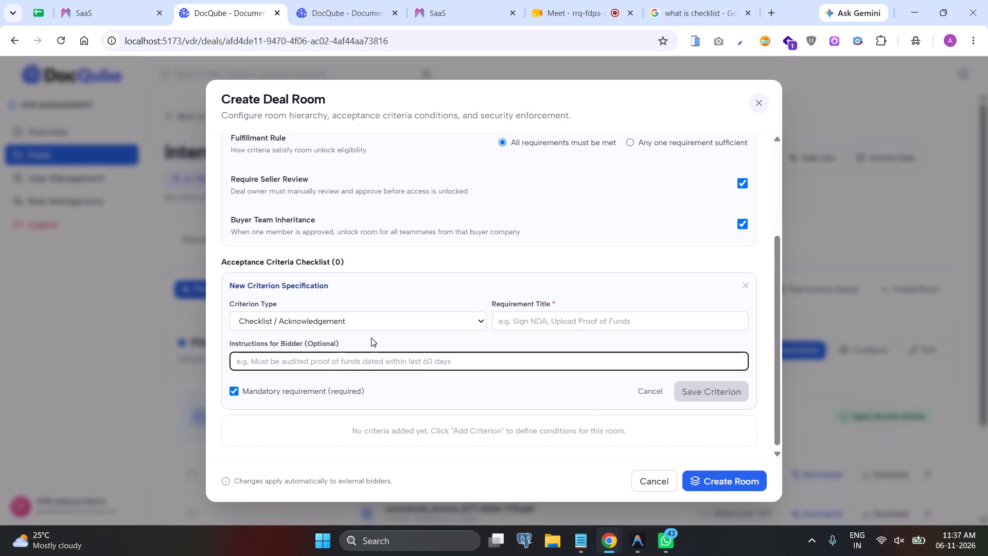
click(430, 323)
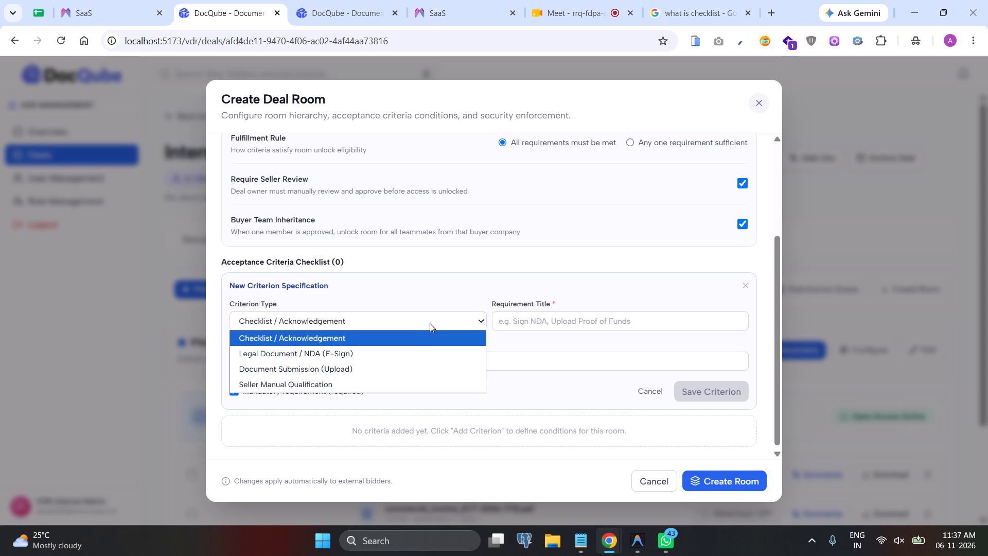
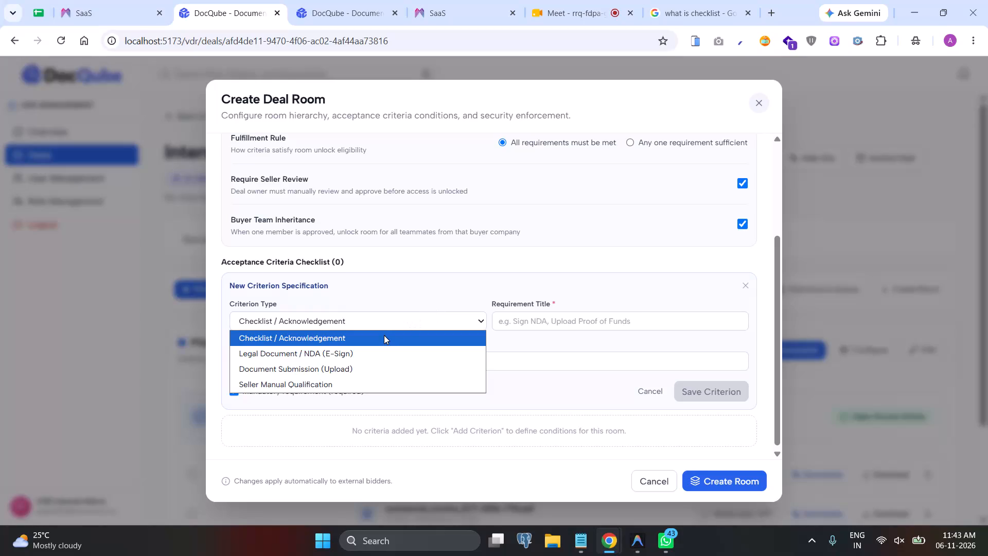
Add a mandatory Checklist / Acknowledgement criterion titled "Verify this" to room 2 and save it.
click(382, 336)
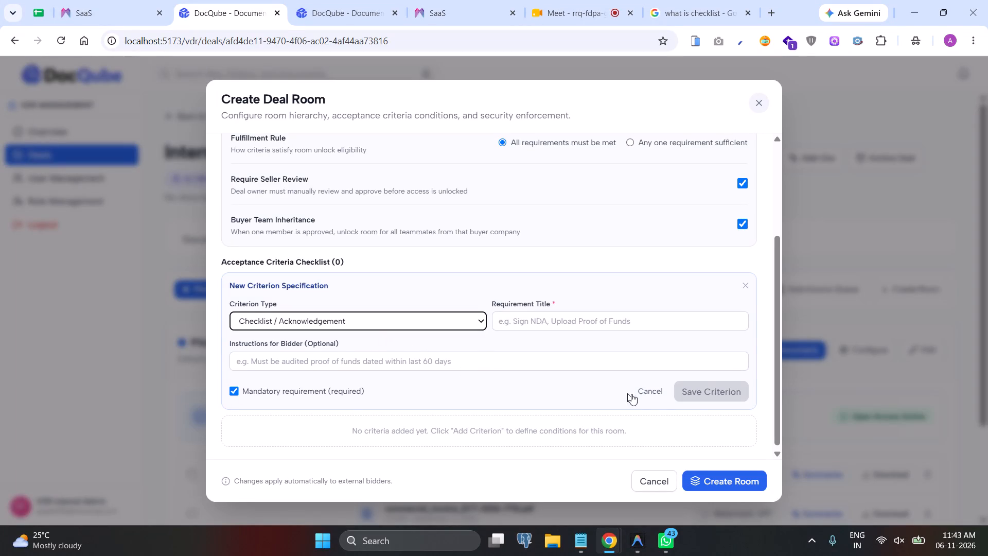
click(560, 312)
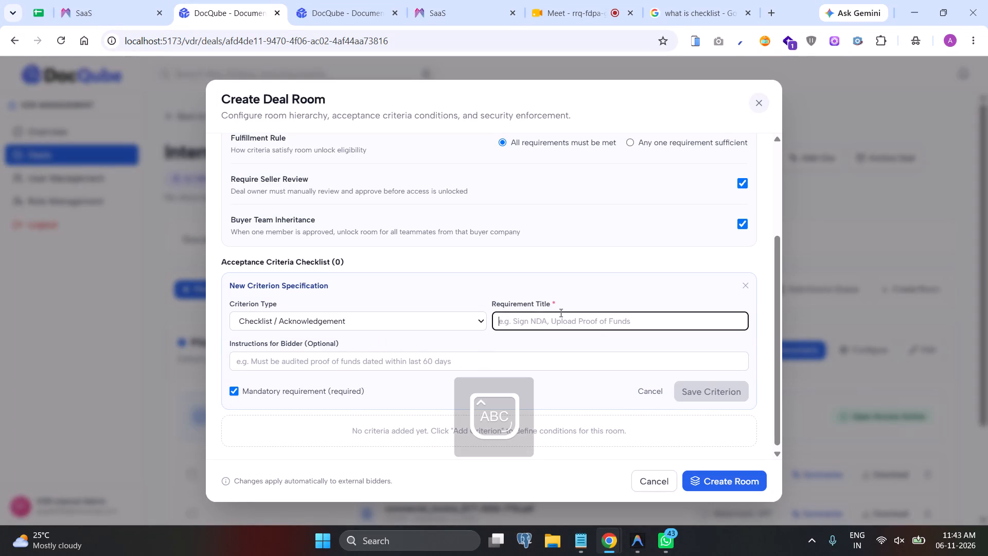
key(t)
key(BackSpace)
key(BackSpace)
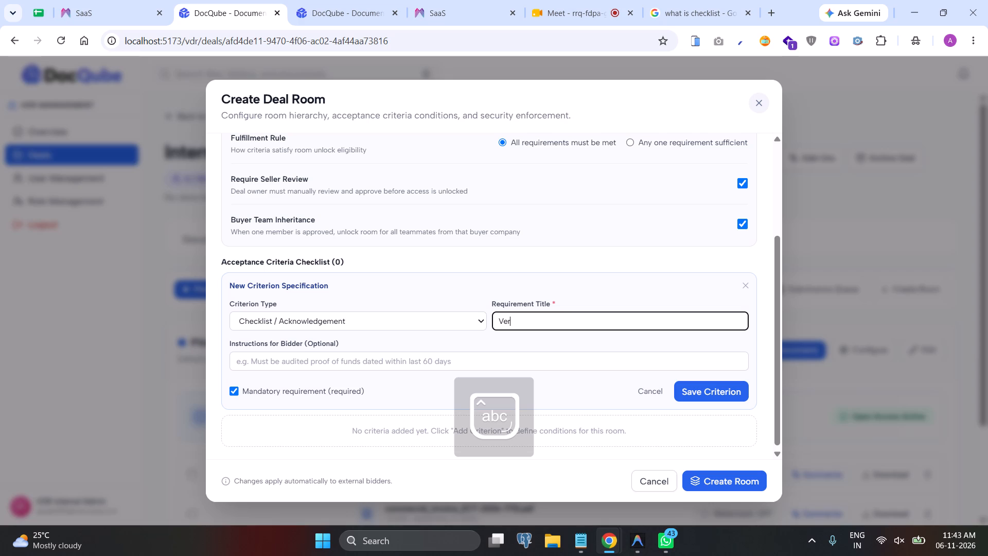
text(t)
key(space)
key(BackSpace)
key(BackSpace)
text(y)
key(space)
text(this)
key(space)
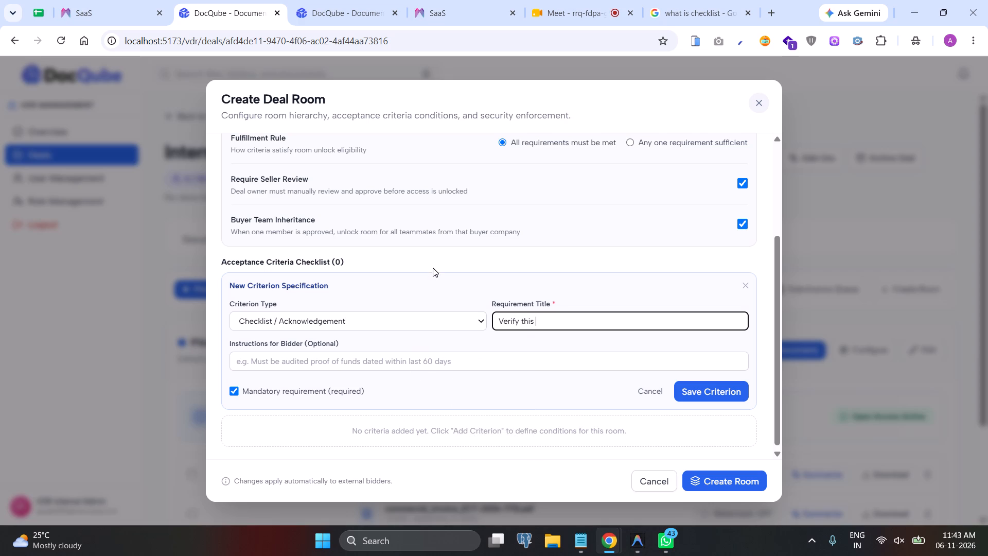
scroll(433, 268, up, 1)
scroll(473, 248, down, 2)
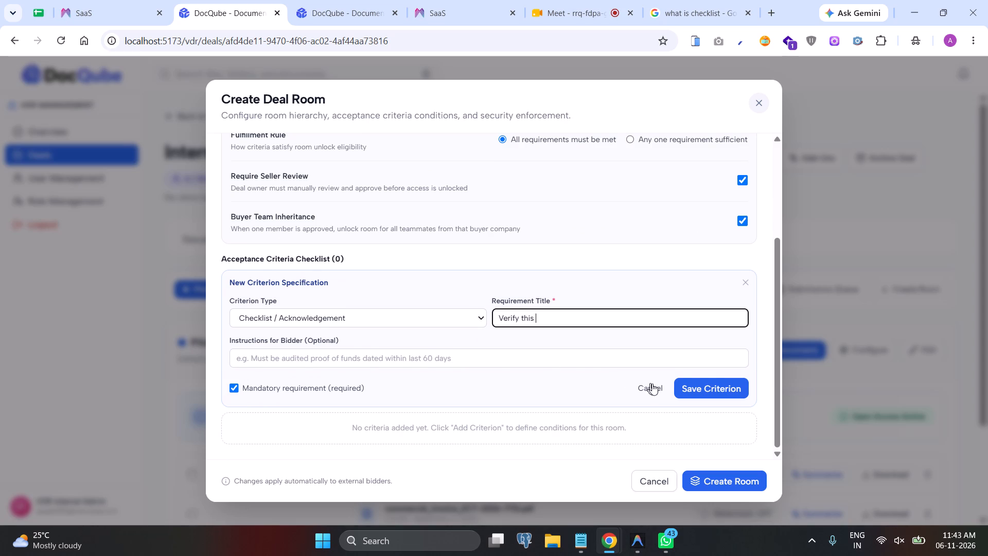
click(700, 388)
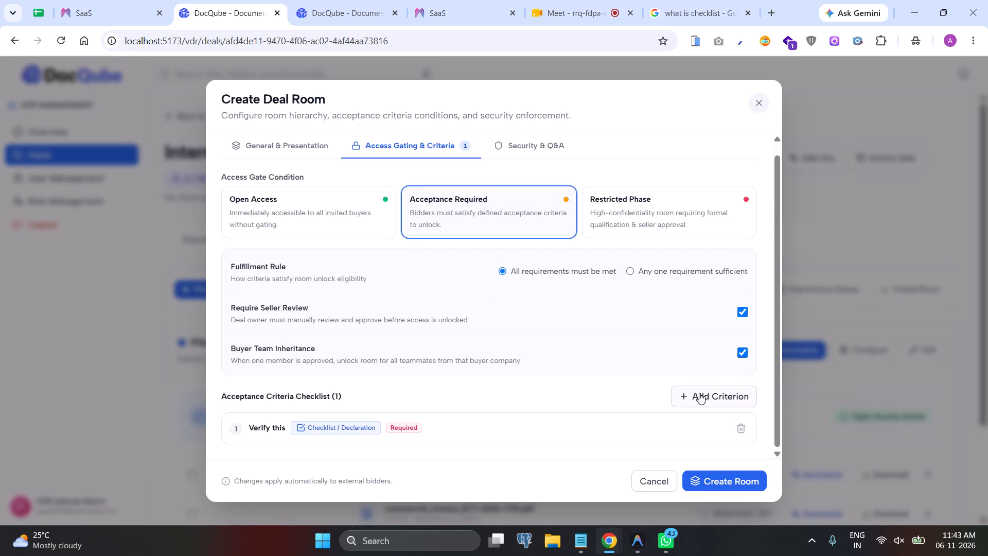
Start a second criterion for room 2 with the type Legal Document / NDA (E-Sign).
scroll(697, 399, down, 1)
click(698, 393)
scroll(698, 393, down, 2)
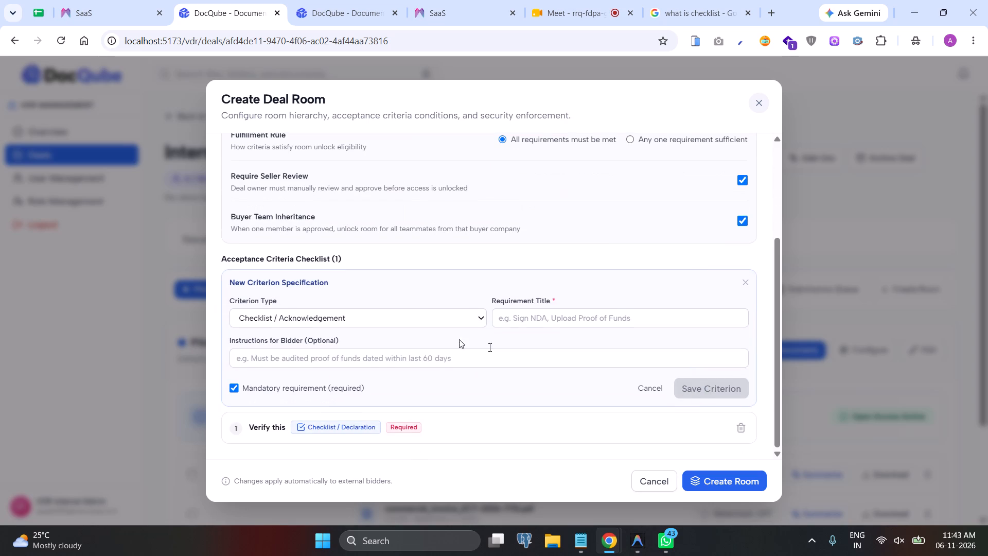
click(376, 321)
click(359, 356)
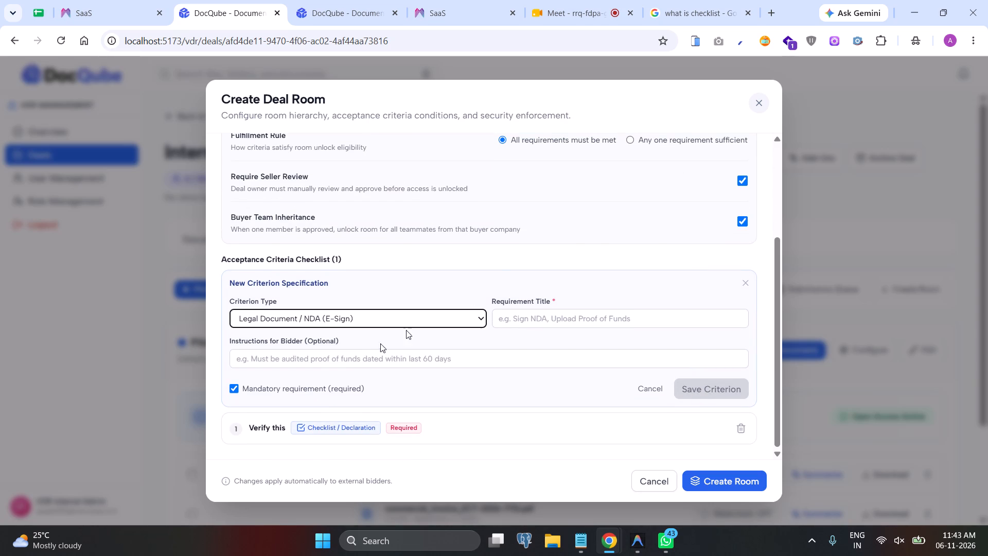
Compare the Restricted Phase and Acceptance Required gates, examining the seller review and buyer team inheritance rules, ending on Acceptance Required.
scroll(501, 271, up, 3)
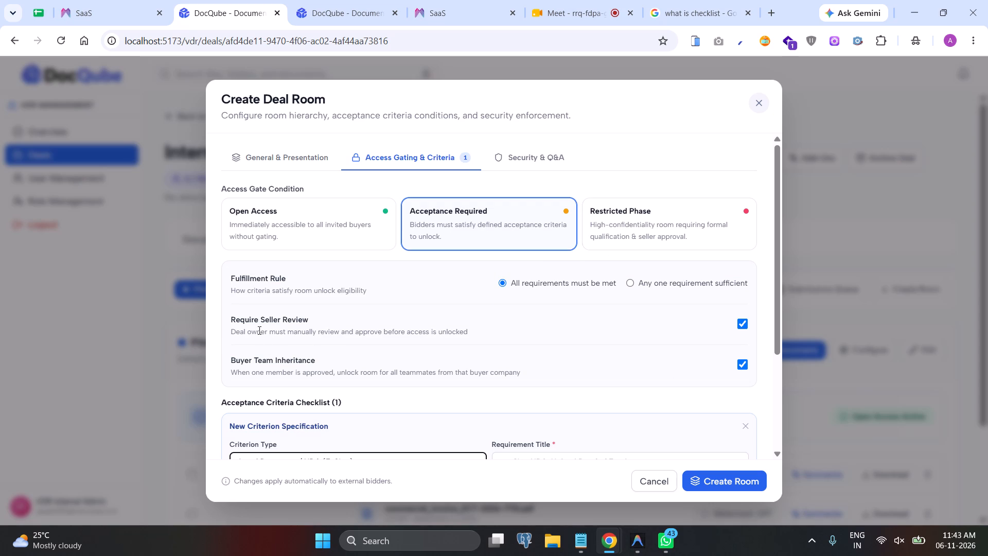
drag(236, 319, 325, 323)
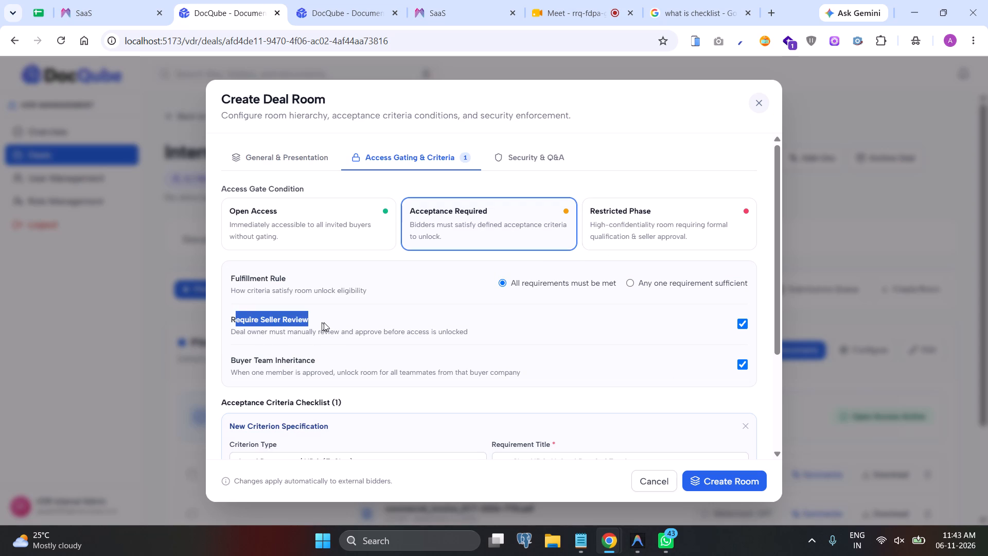
click(325, 323)
click(237, 320)
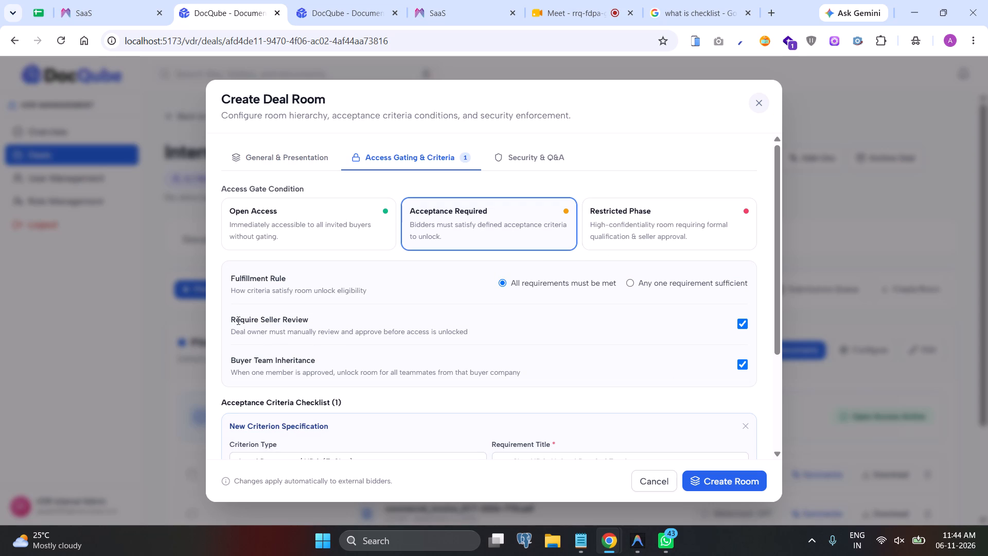
drag(237, 320, 381, 333)
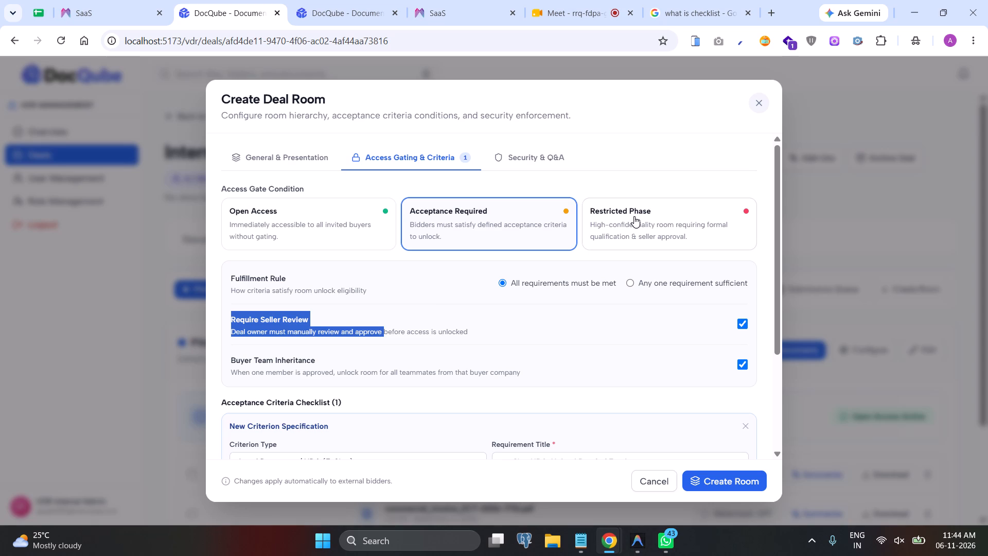
click(633, 216)
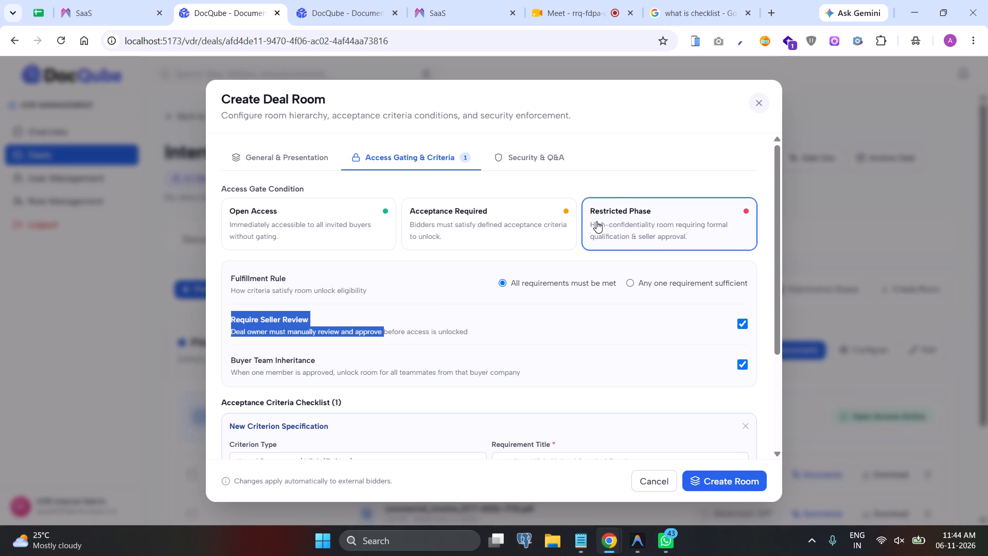
click(257, 335)
drag(229, 319, 686, 343)
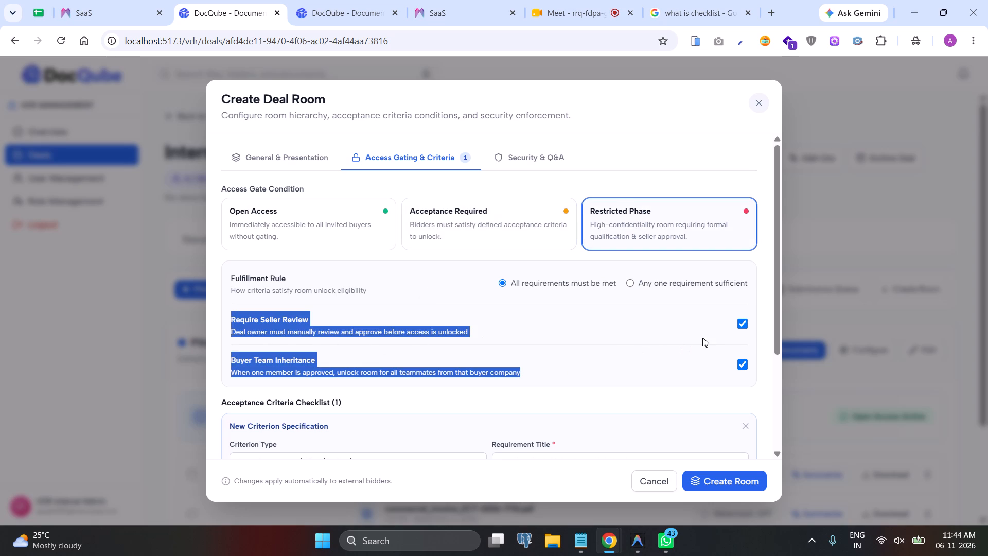
click(708, 338)
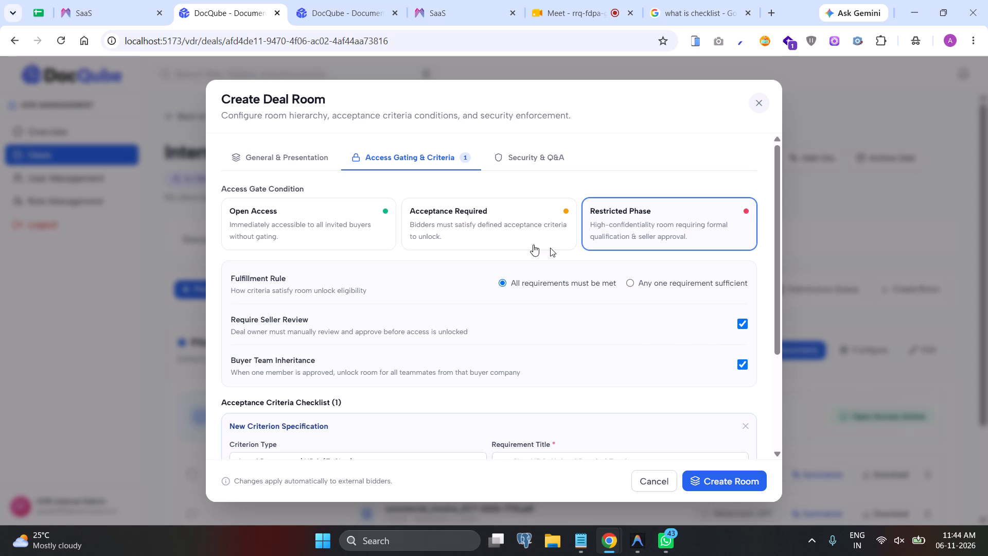
click(456, 217)
click(631, 215)
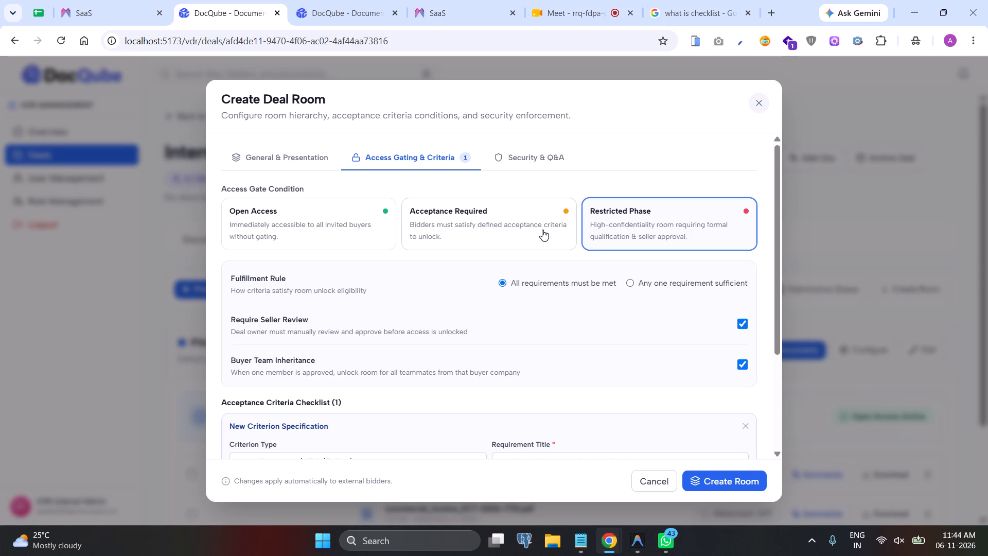
click(542, 230)
scroll(497, 347, down, 4)
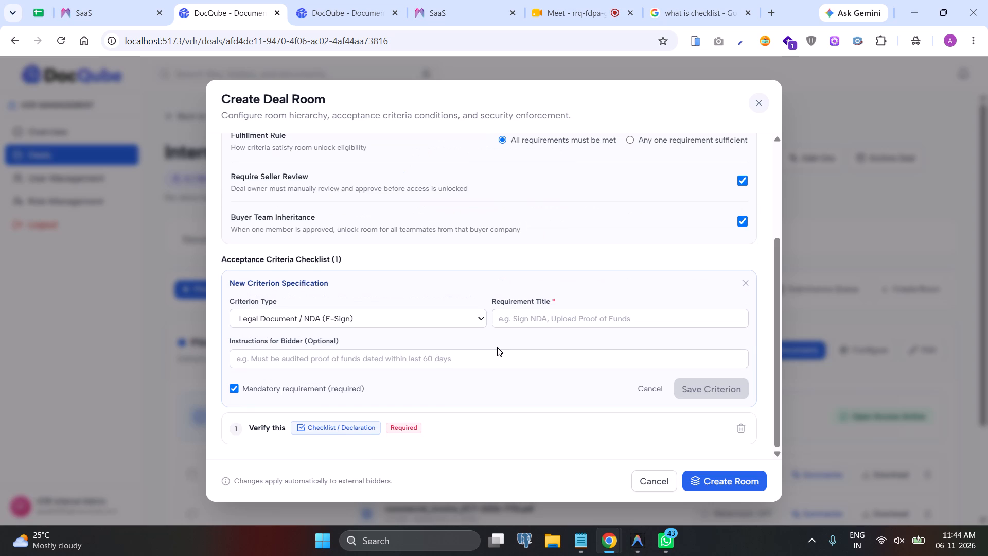
Switch the open criterion to Document Submission (Upload), title it "need to have the document", and save it.
click(373, 315)
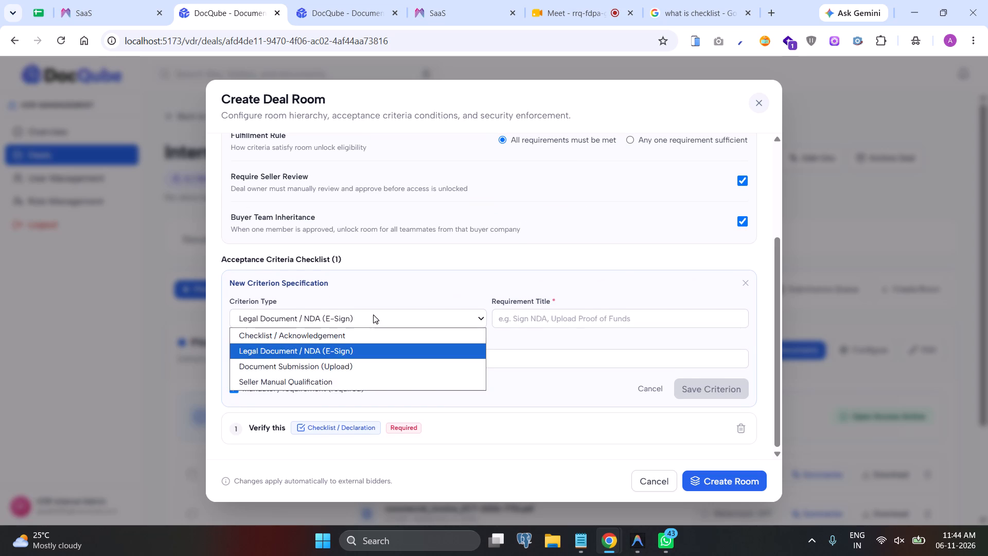
click(373, 315)
click(373, 315)
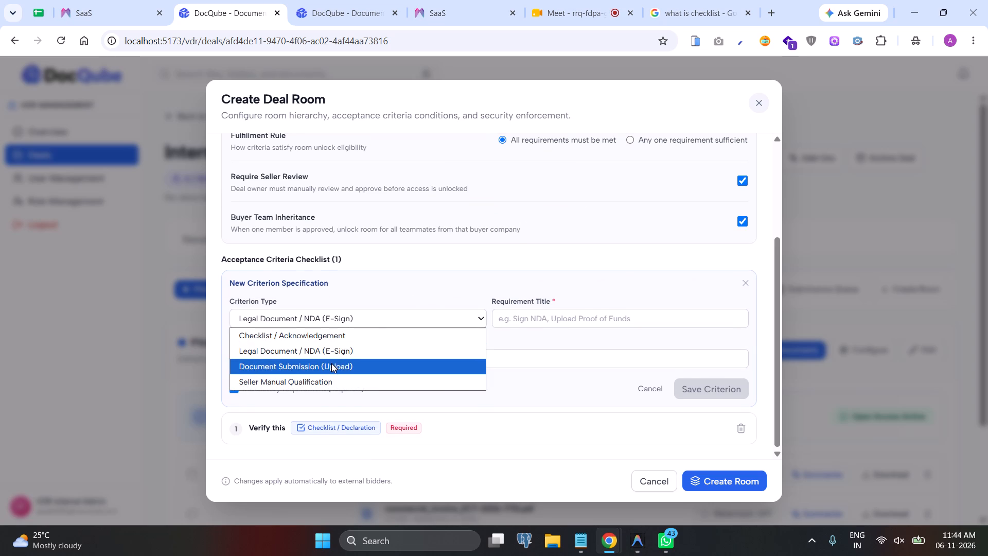
click(331, 364)
click(548, 317)
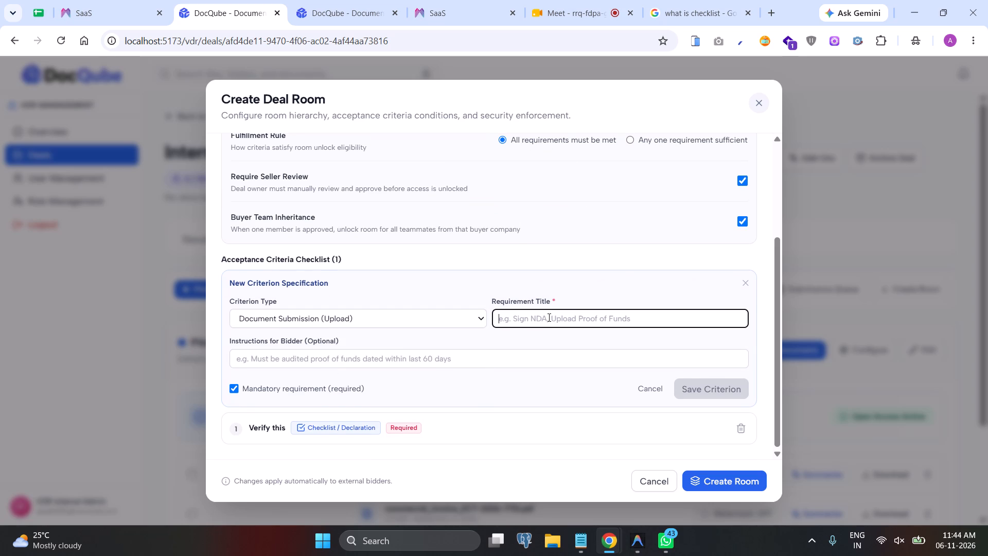
text(need to have the document)
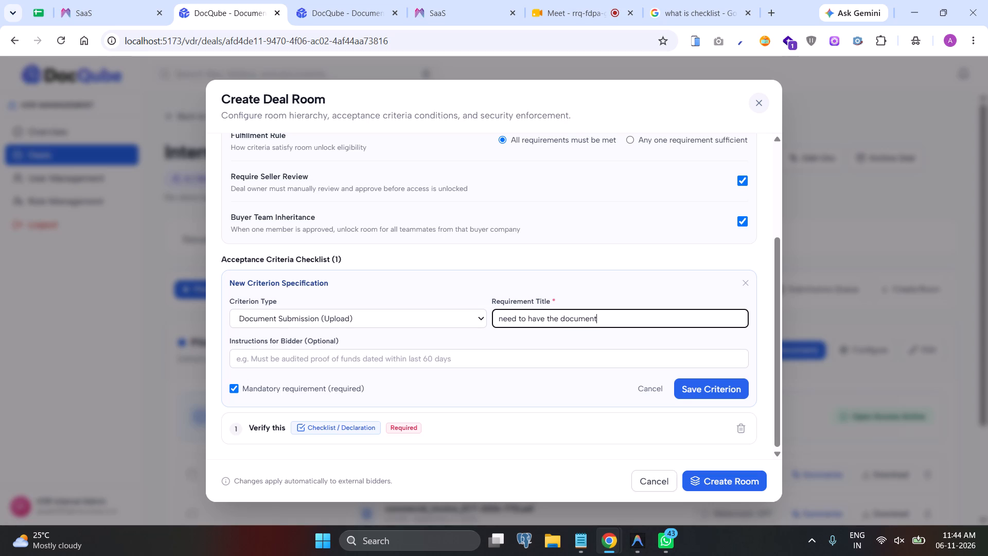
click(677, 388)
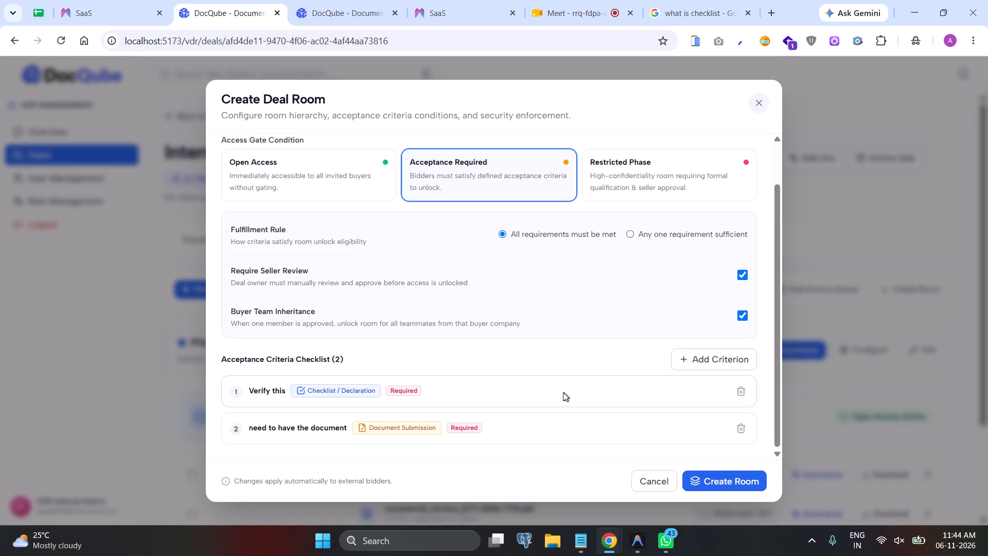
Add a third mandatory criterion of type Seller Manual Qualification titled "need to verify" and save it.
scroll(563, 392, down, 1)
click(708, 348)
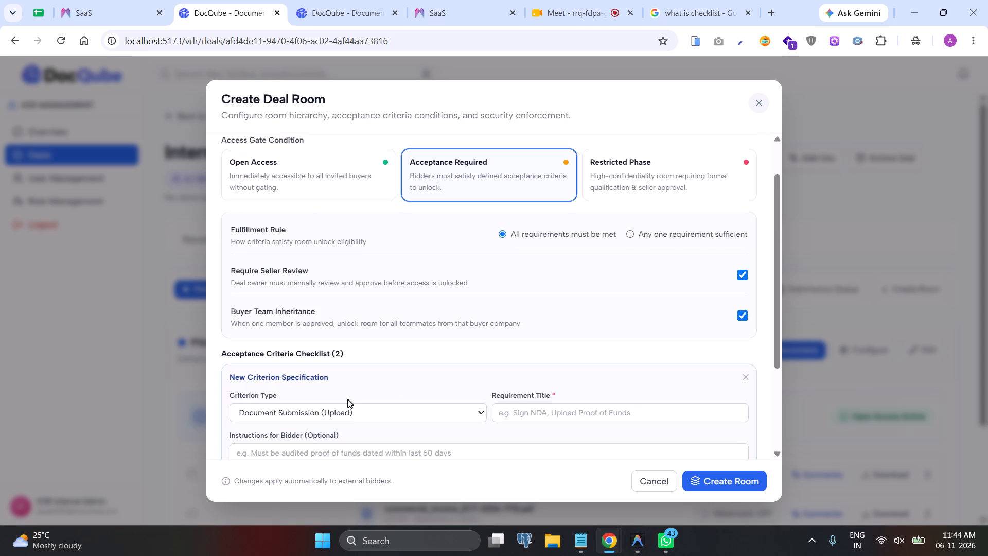
click(347, 399)
click(341, 409)
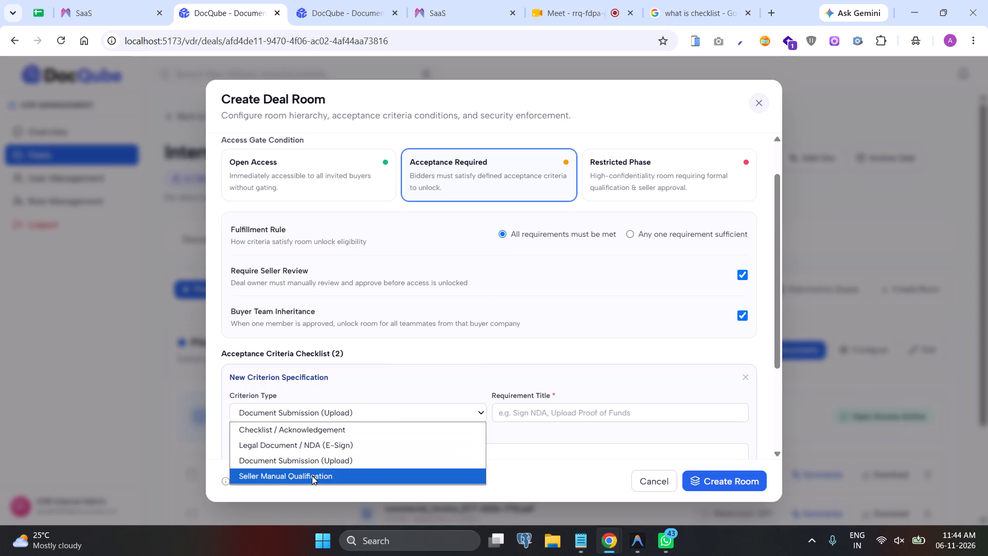
click(312, 476)
click(542, 414)
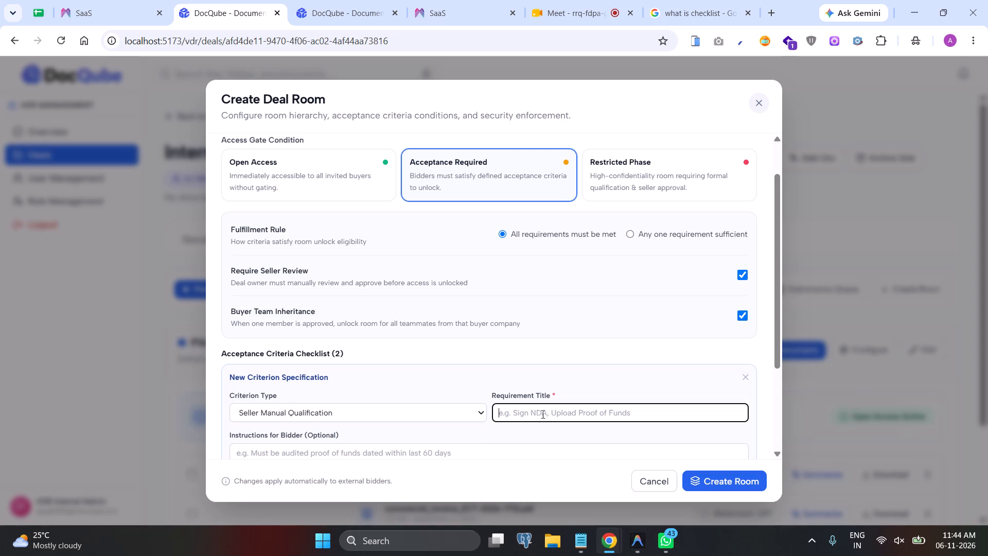
text(need to verify)
scroll(598, 389, down, 2)
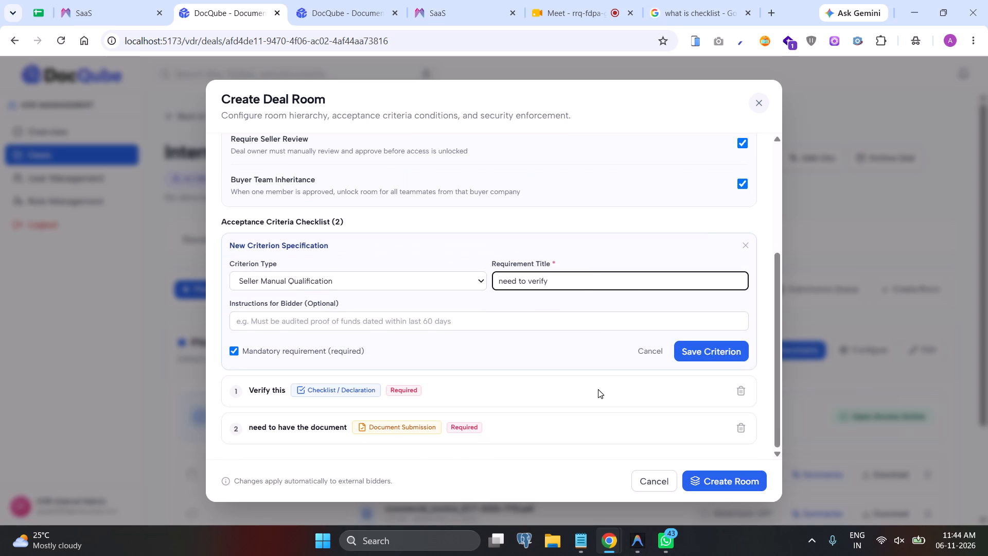
click(692, 347)
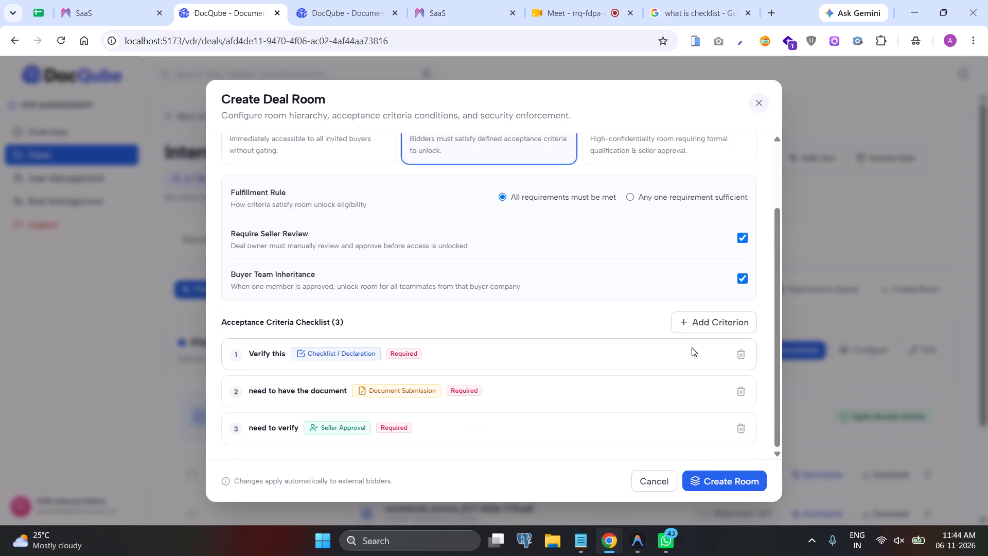
Create room 2 with its acceptance criteria.
click(703, 479)
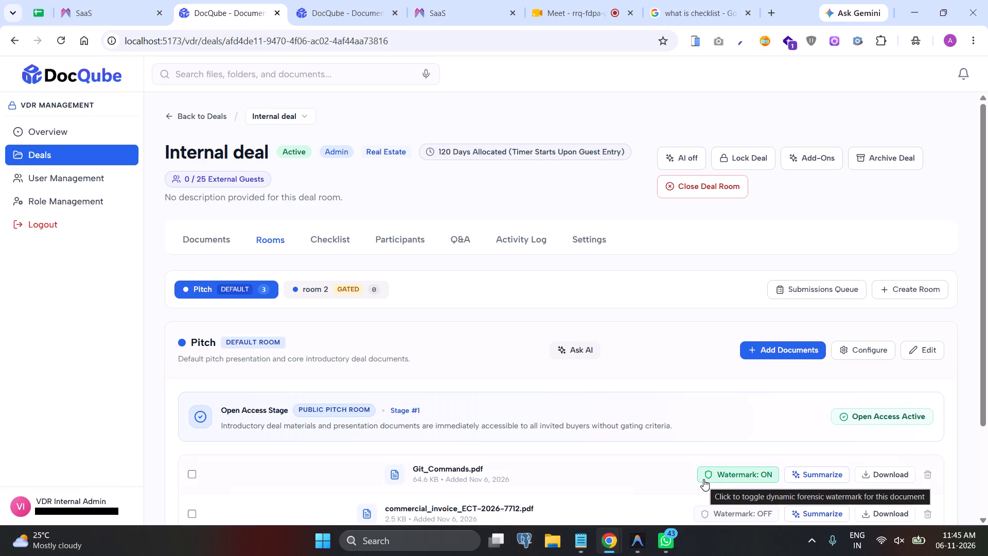
Open room 2 in the Internal deal and review its gating and acceptance requirements.
scroll(703, 479, down, 3)
scroll(703, 479, up, 4)
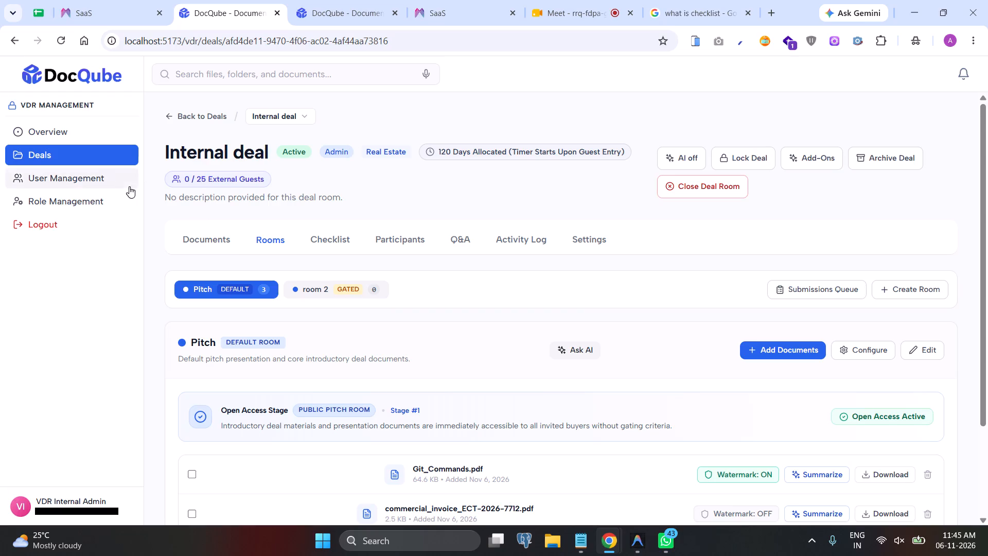
click(313, 281)
scroll(322, 345, down, 3)
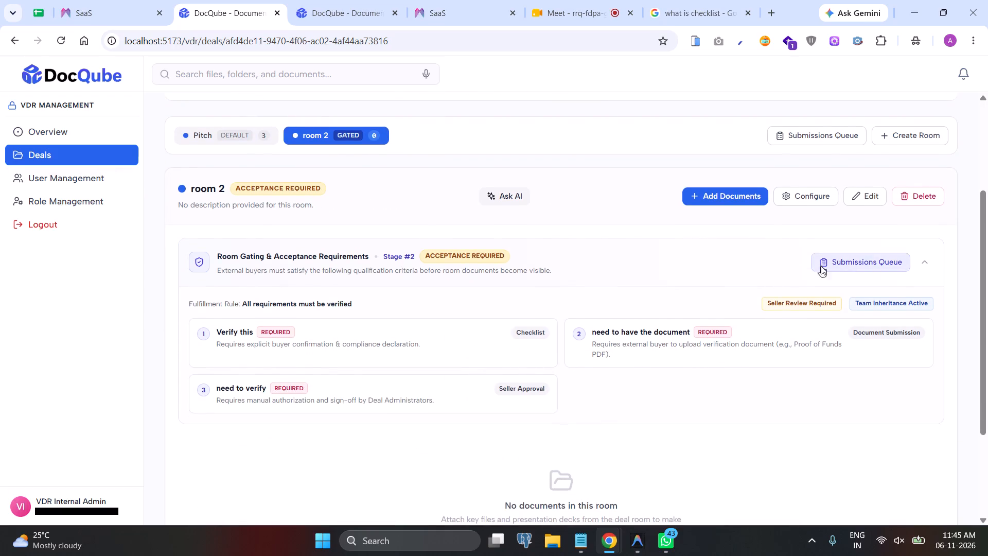
scroll(690, 289, up, 2)
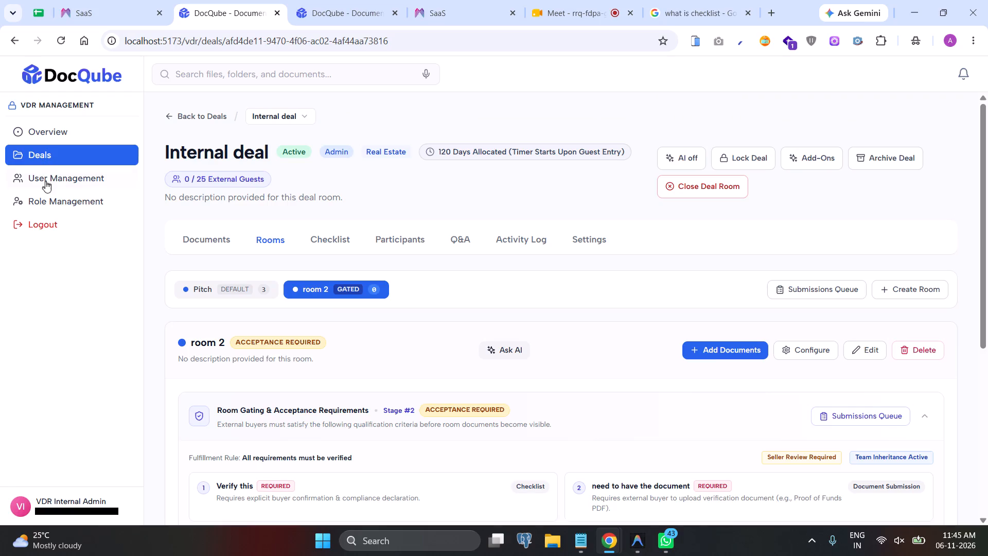
Leave the Internal deal and return to the VDR Overview.
drag(191, 106, 194, 117)
click(194, 117)
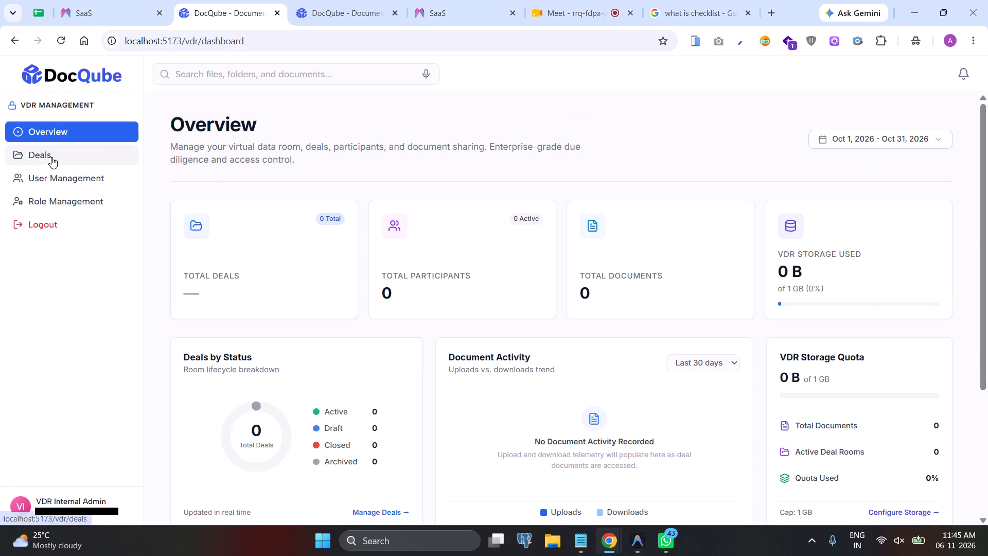
Open the Internal Testing deal from the deals list and bring up its external guest participants.
click(51, 157)
scroll(263, 355, down, 1)
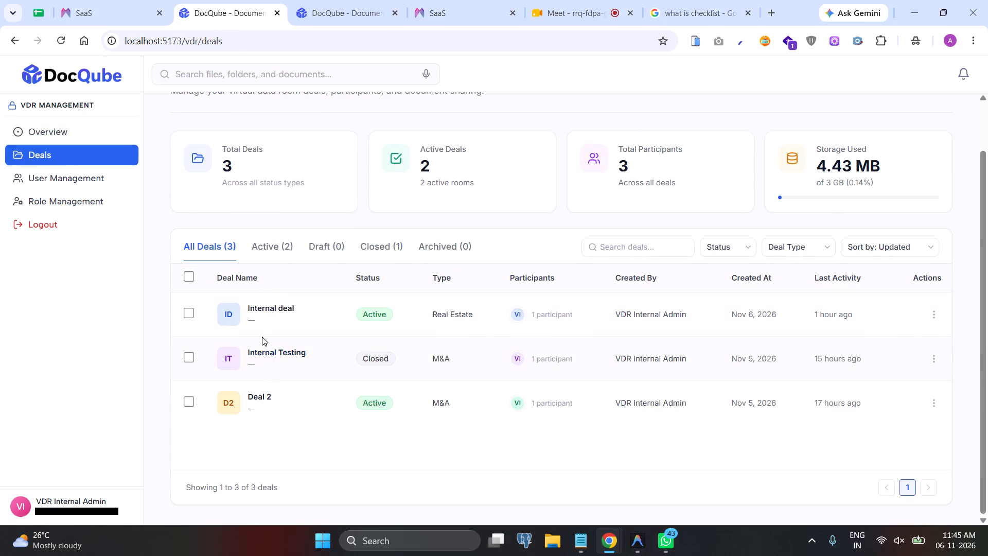
click(276, 354)
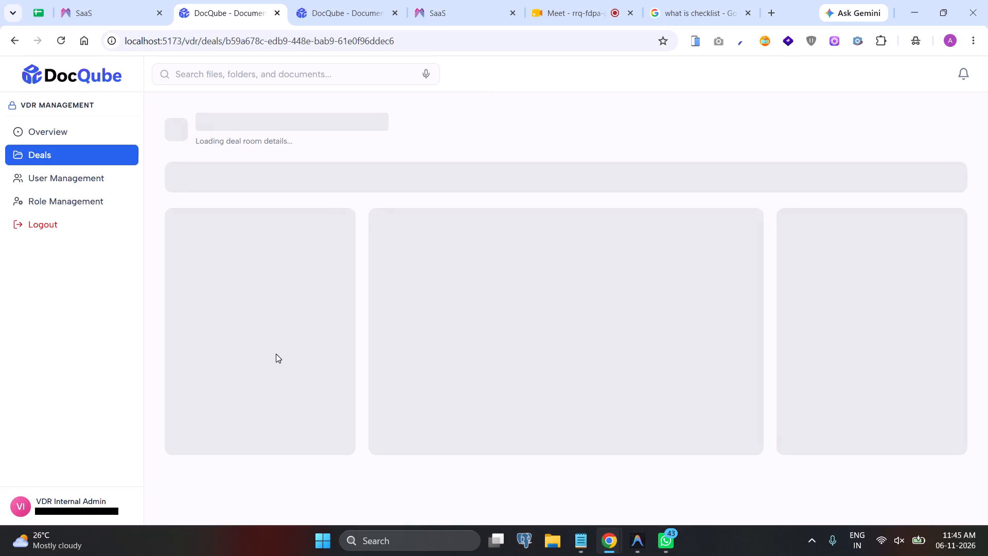
scroll(322, 322, down, 1)
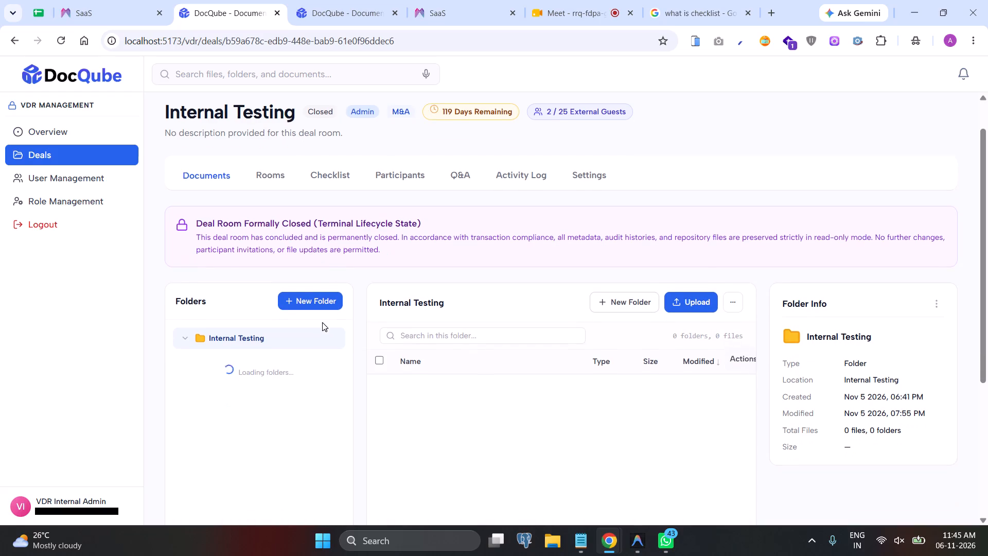
click(384, 173)
scroll(322, 281, down, 1)
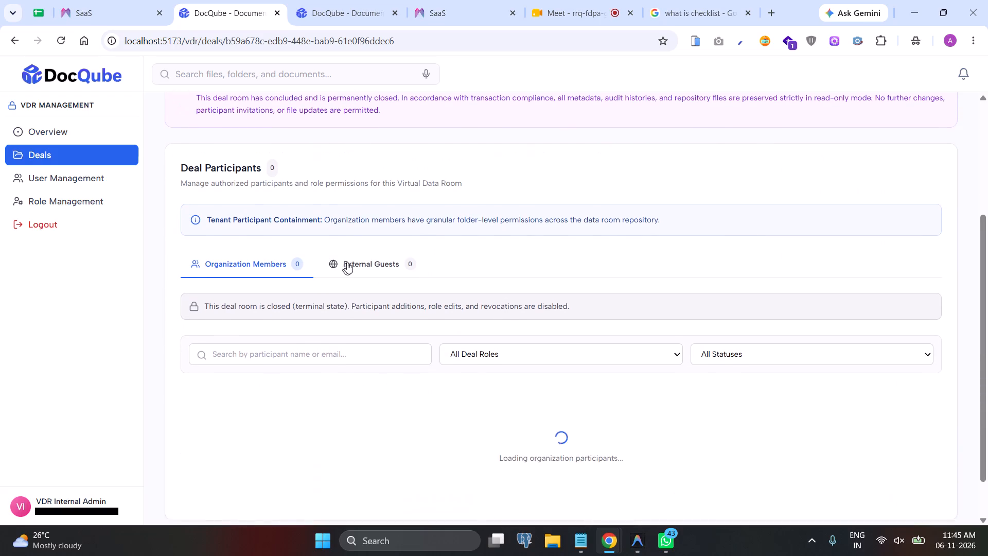
click(347, 262)
scroll(238, 427, down, 1)
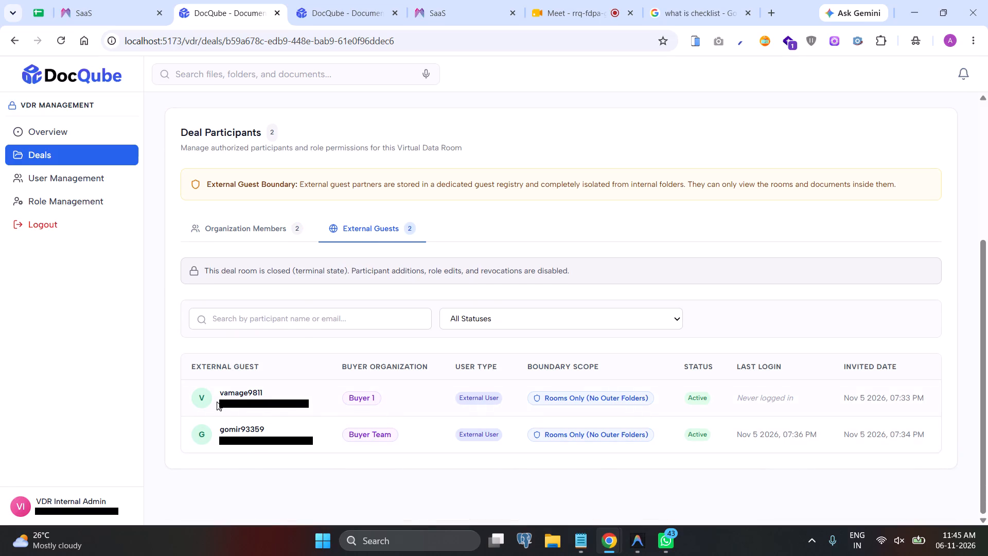
Copy the e-mail address of the external guest belonging to the Buyer 1 organization.
drag(217, 401, 316, 402)
key(ctrl+c)
key(ctrl+c)
key(ctrl+c)
key(ctrl+c)
key(ctrl+c)
key(ctrl+c)
key(ctrl+c)
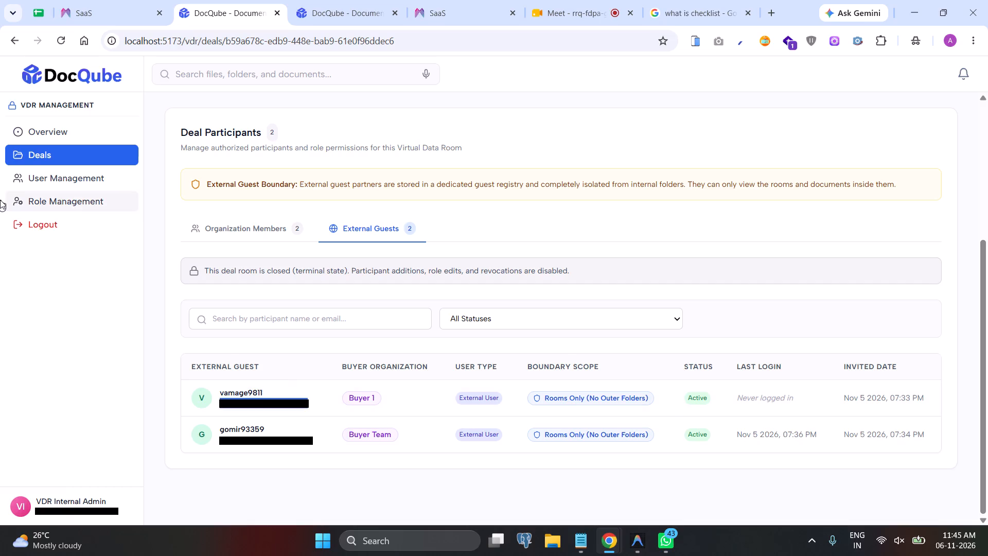
Leave the Internal Testing deal and return to the list of all deals.
click(36, 137)
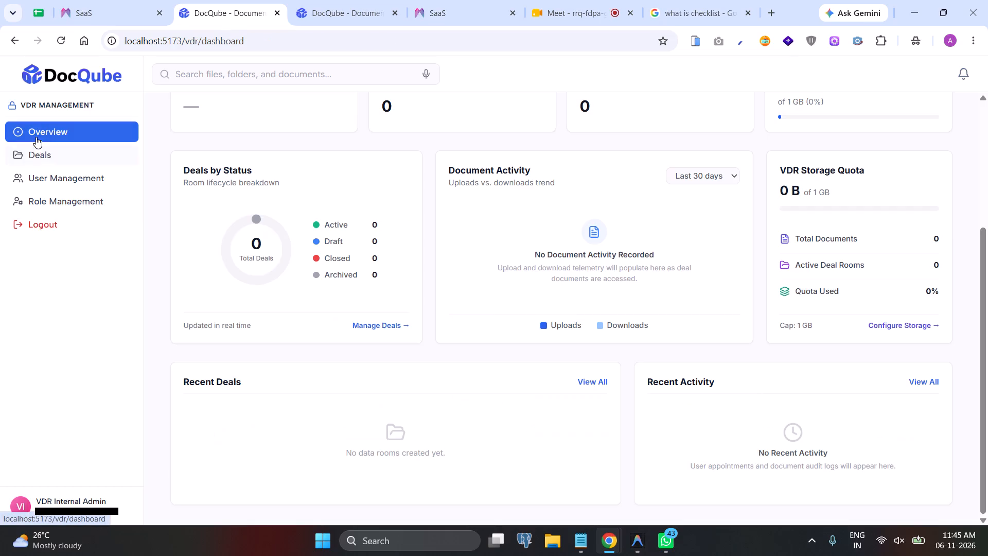
click(36, 149)
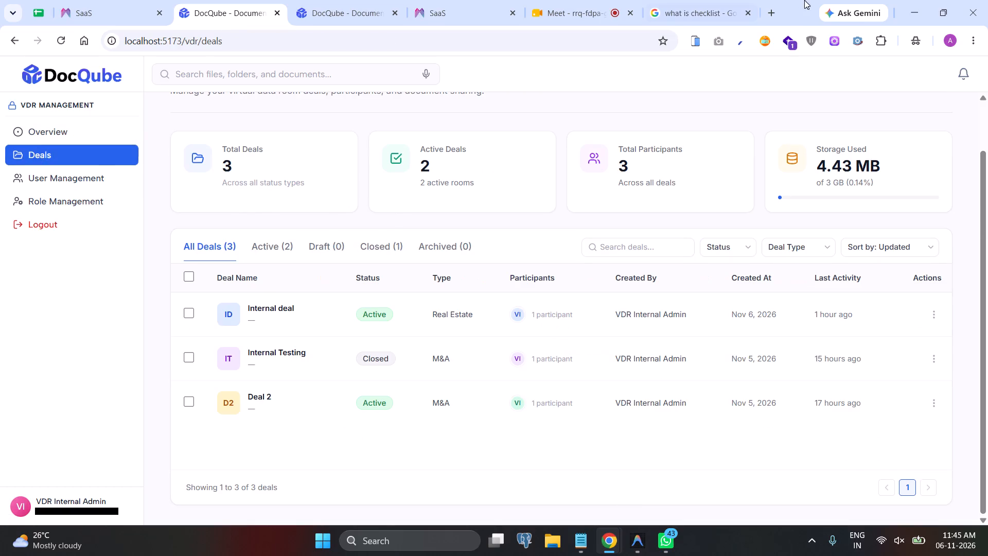
Open a new browser tab and enter "tem" as the start of a web lookup.
click(766, 15)
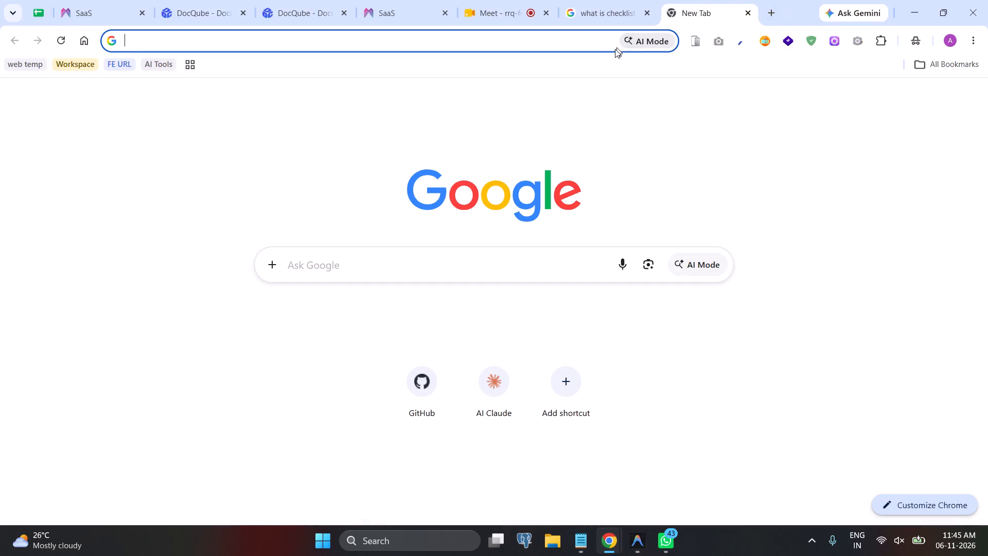
click(599, 42)
text(tema)
key(BackSpace)
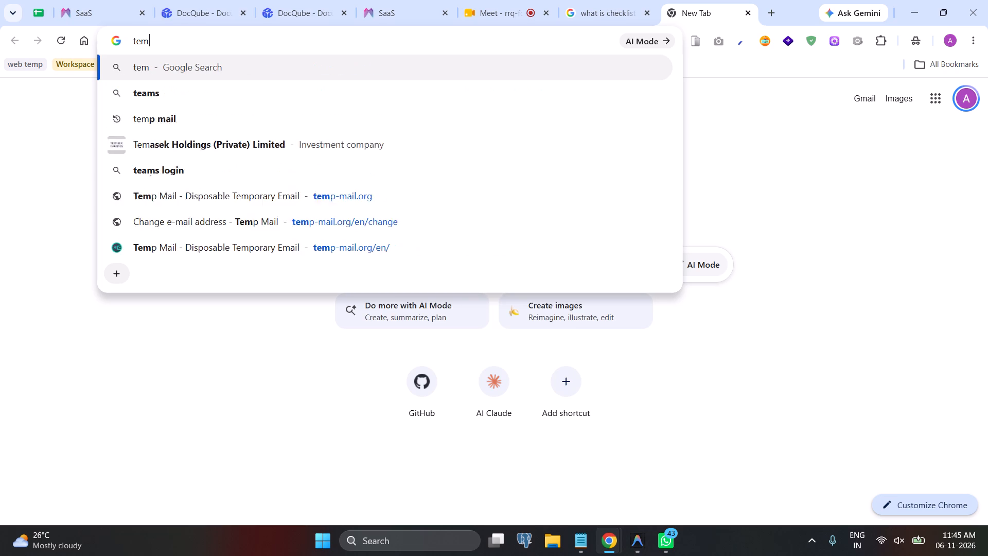
key(o)
key(BackSpace)
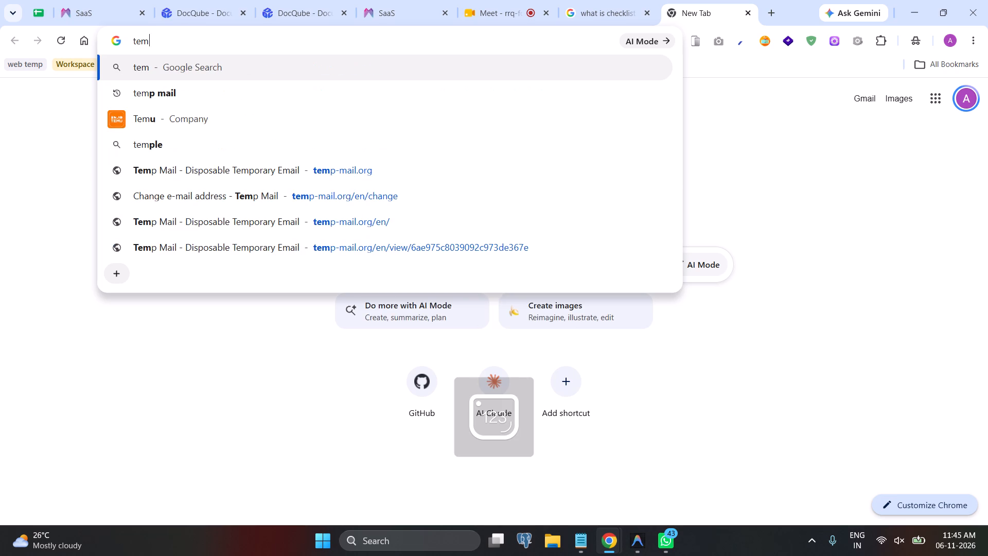
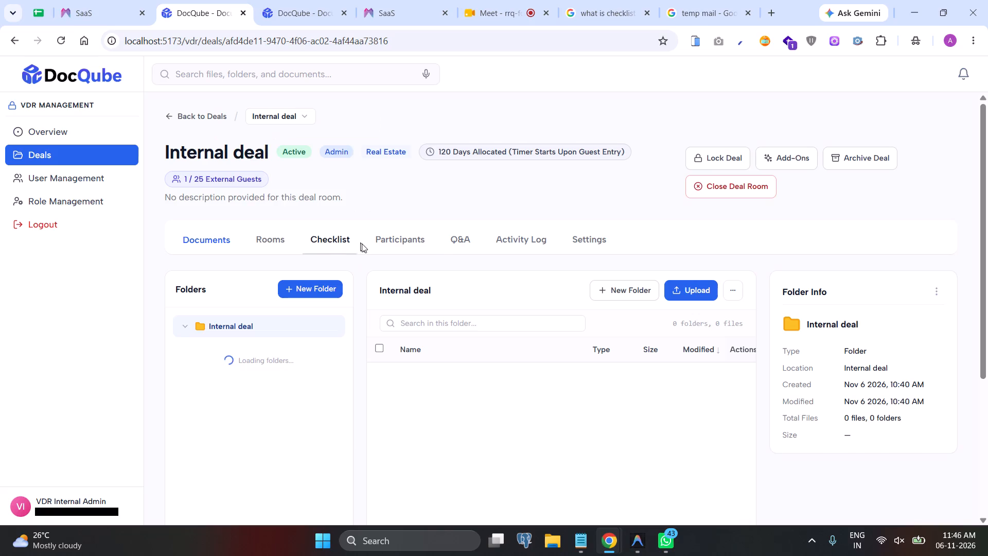
Go to the Internal deal's external guest participants and open the form for adding an external user or guest.
click(390, 244)
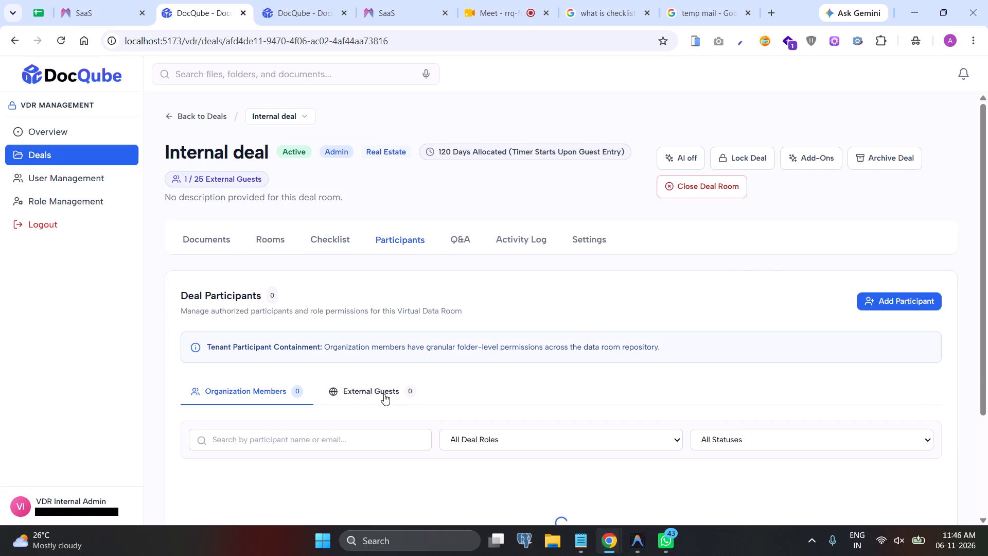
click(384, 394)
click(877, 304)
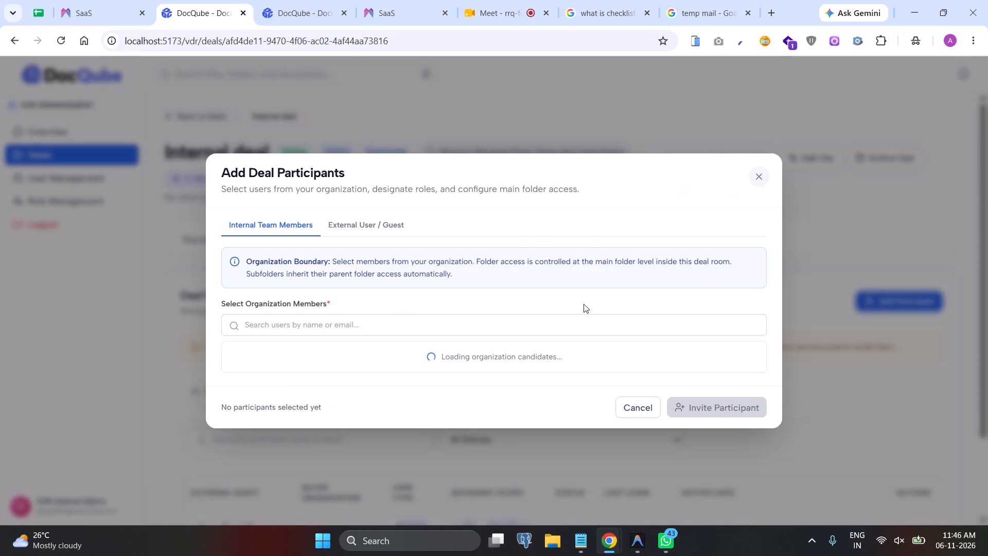
click(358, 219)
scroll(369, 278, down, 1)
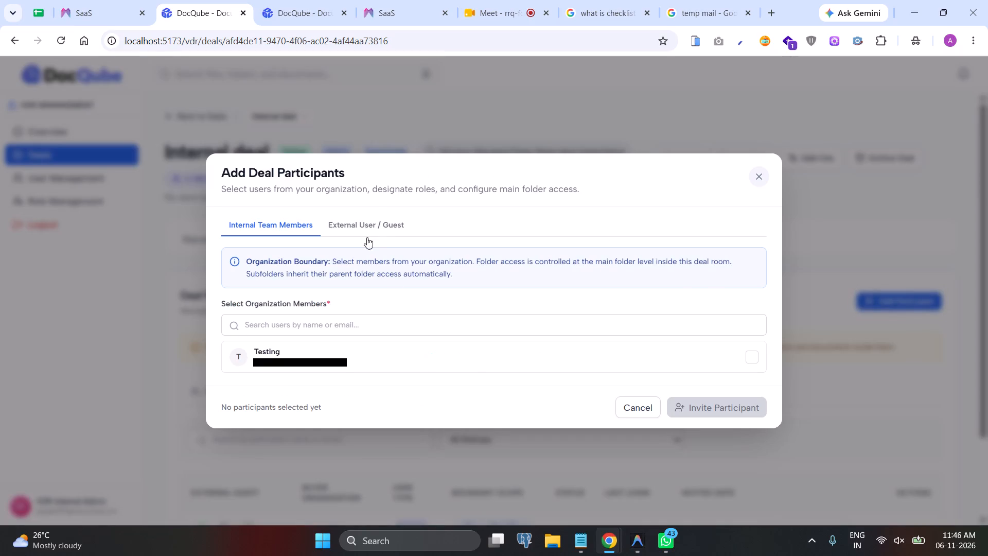
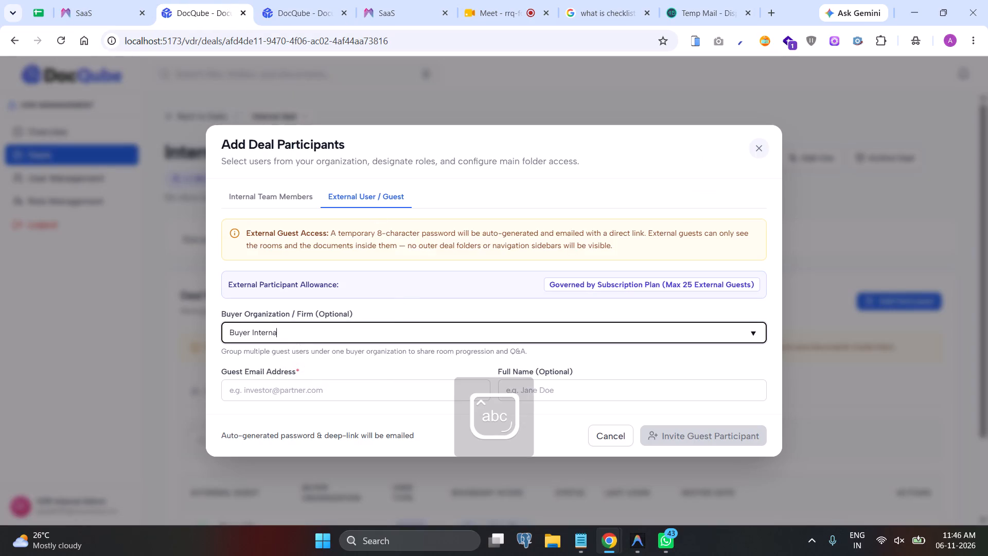
Fill in the external guest form with Buyer Internal as the buyer organization, plus the guest's email address and first name.
click(332, 389)
key(ctrl+v)
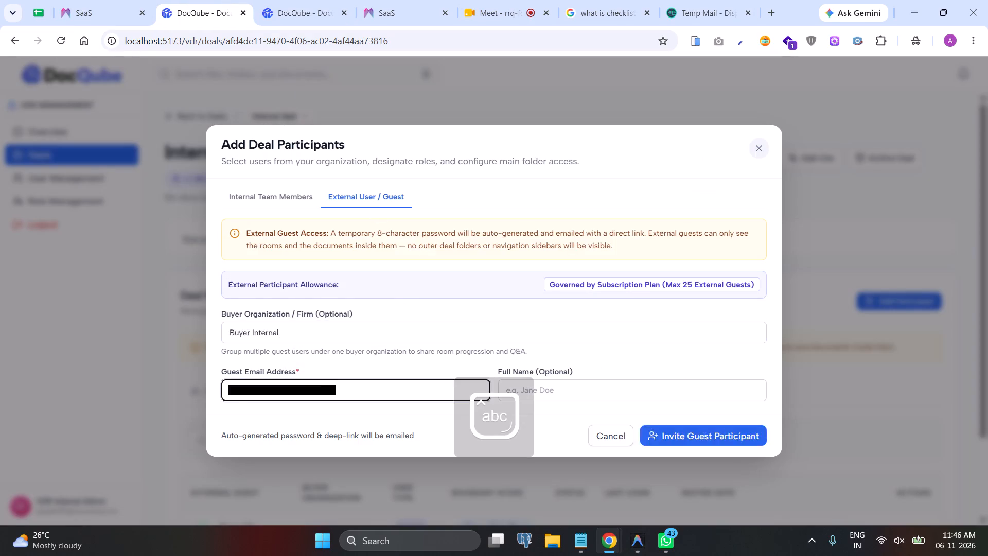
click(535, 381)
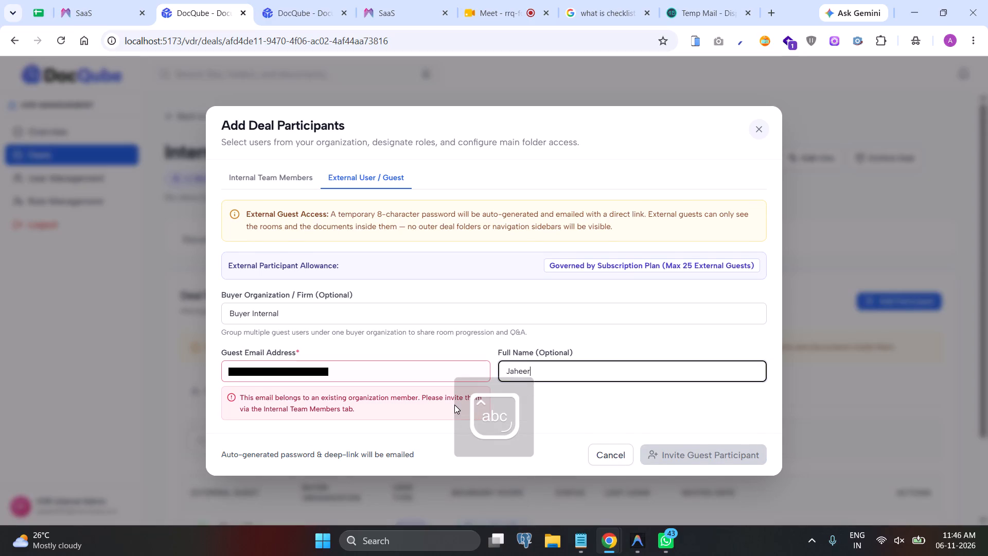
scroll(454, 405, down, 1)
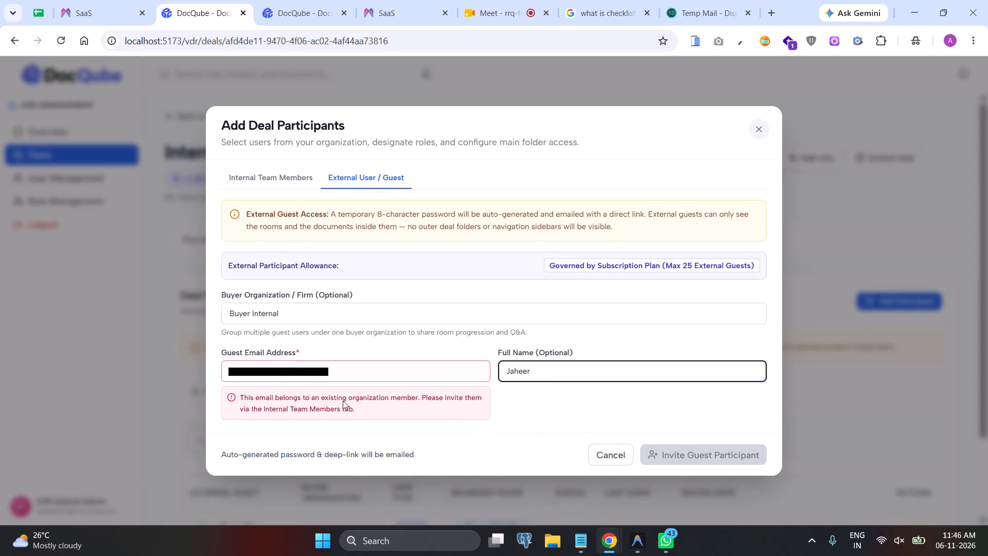
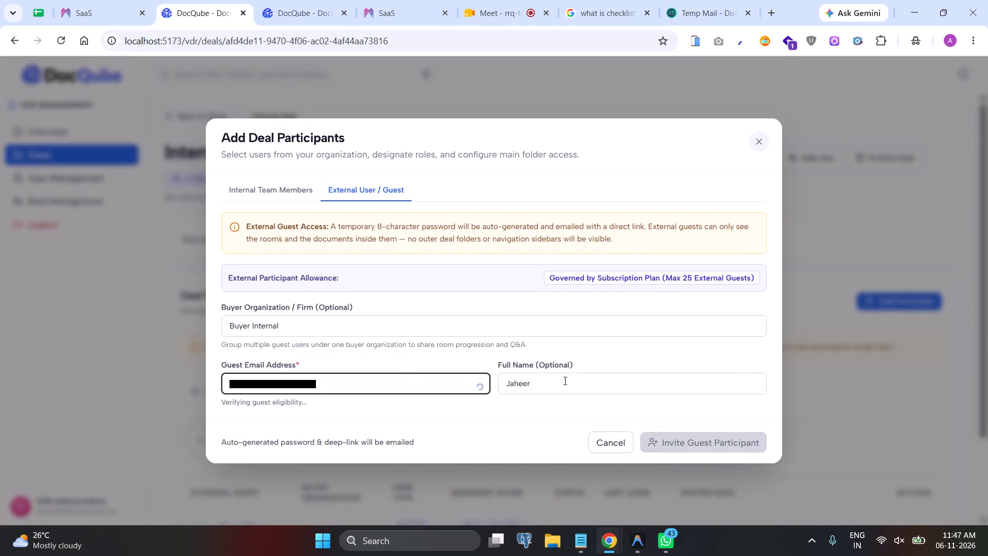
Replace the guest's name with lavee and invite them as an external guest participant under Buyer Internal.
click(564, 380)
key(ctrl+BackSpace)
key(ctrl+BackSpace)
key(BackSpace)
text(lavee)
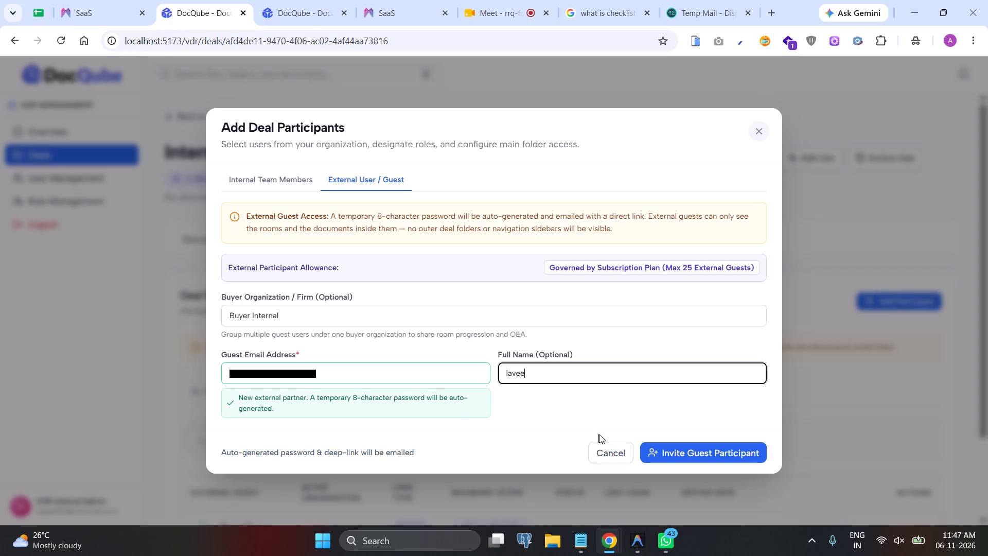
click(672, 451)
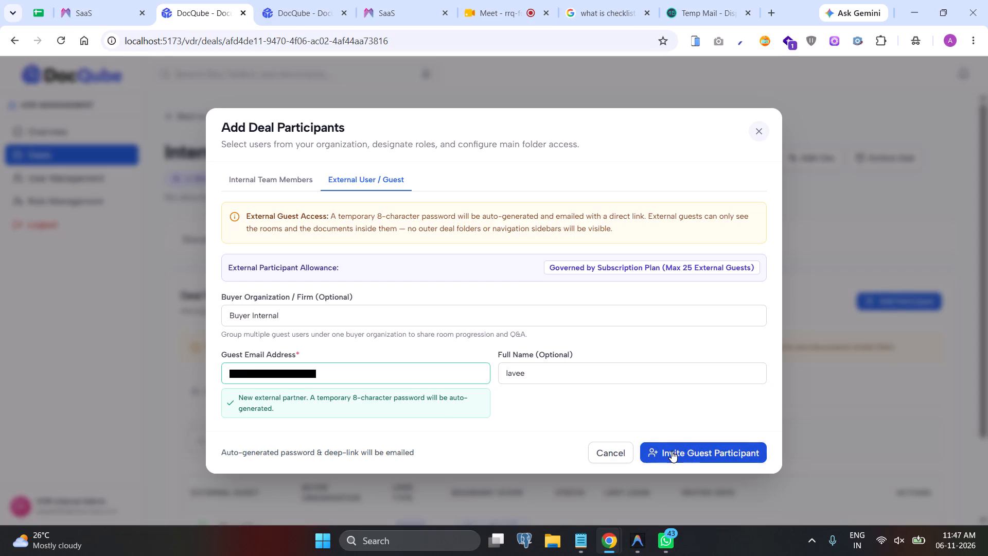
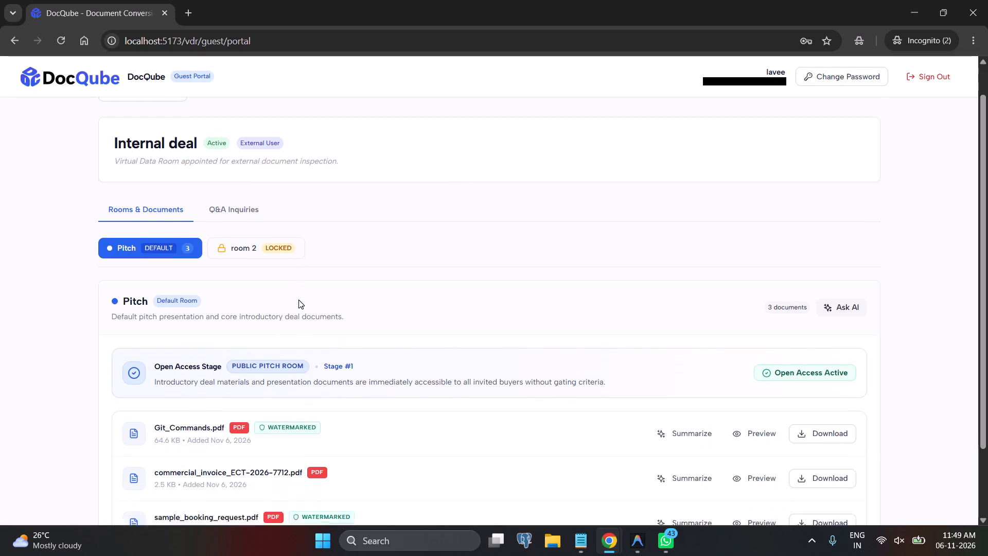
scroll(298, 300, down, 1)
scroll(205, 269, down, 2)
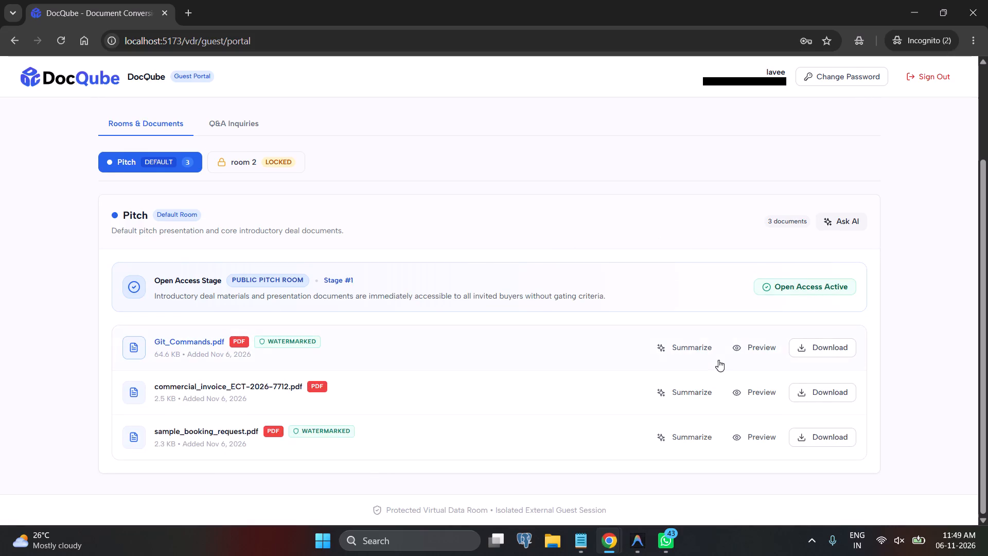
click(746, 343)
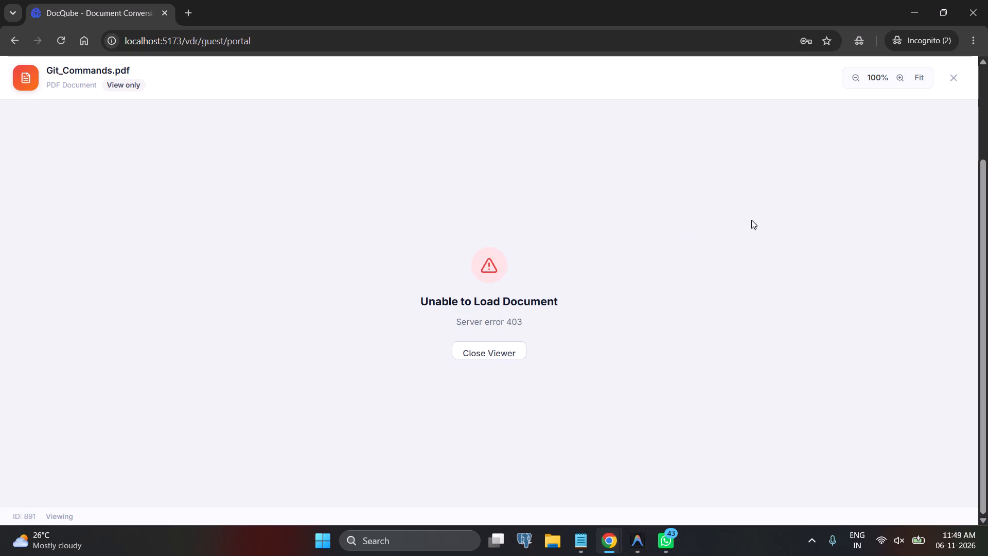
click(954, 74)
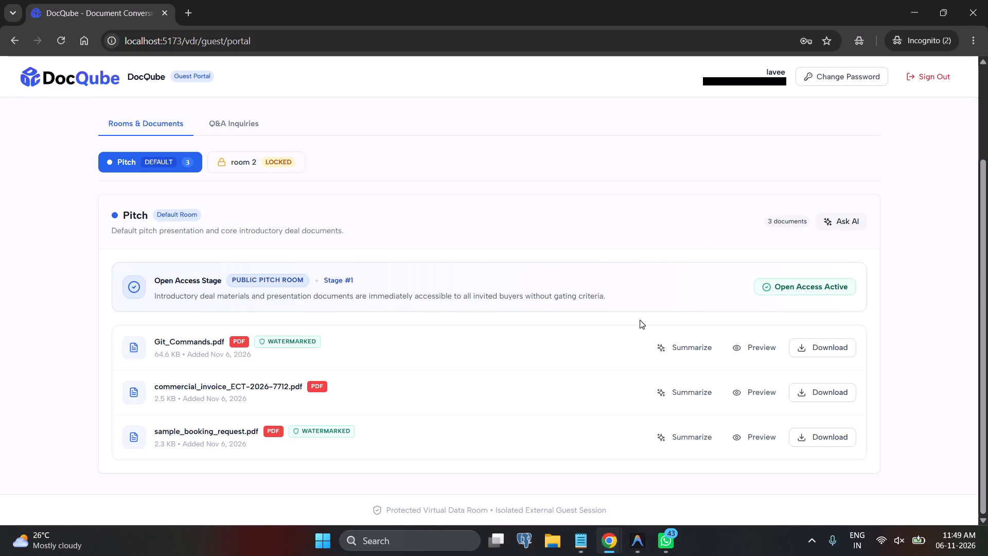
click(745, 387)
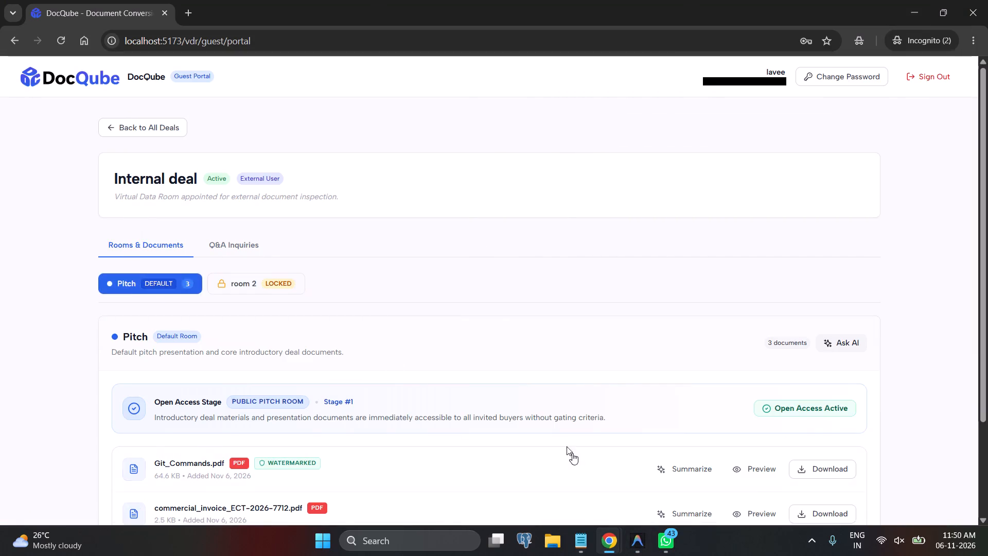
scroll(573, 454, down, 2)
click(747, 437)
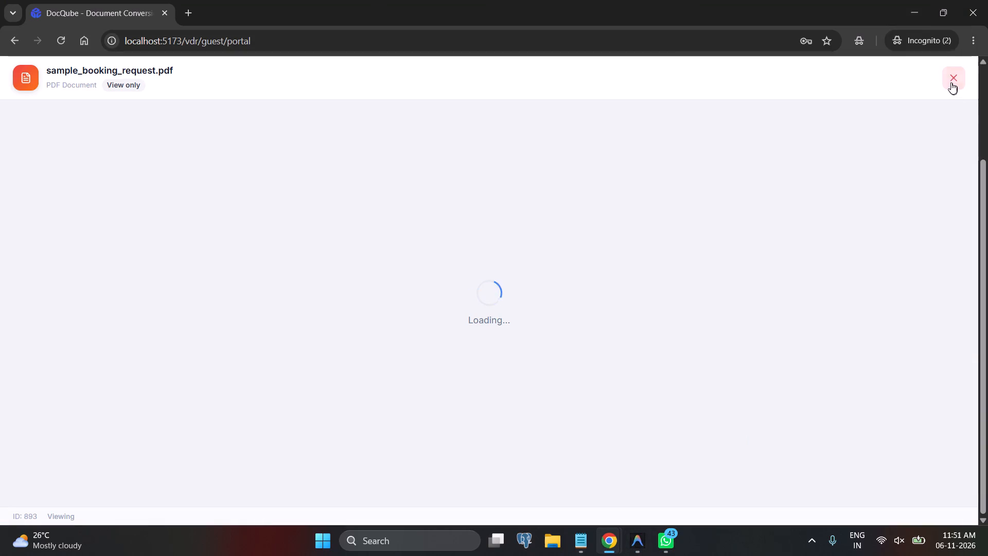
click(950, 81)
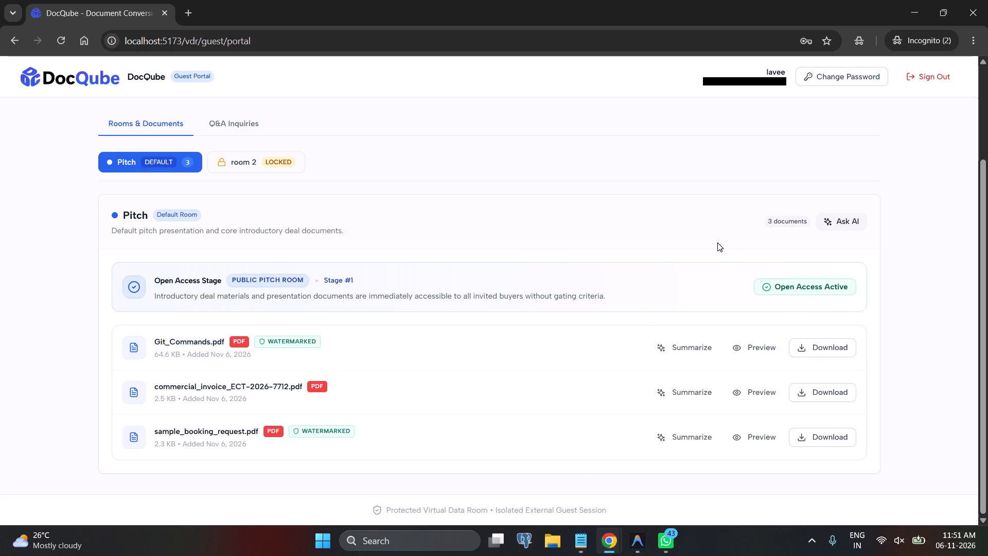
Highlight the Pitch room's description line to examine it, and clear the selection.
click(691, 169)
scroll(691, 169, up, 5)
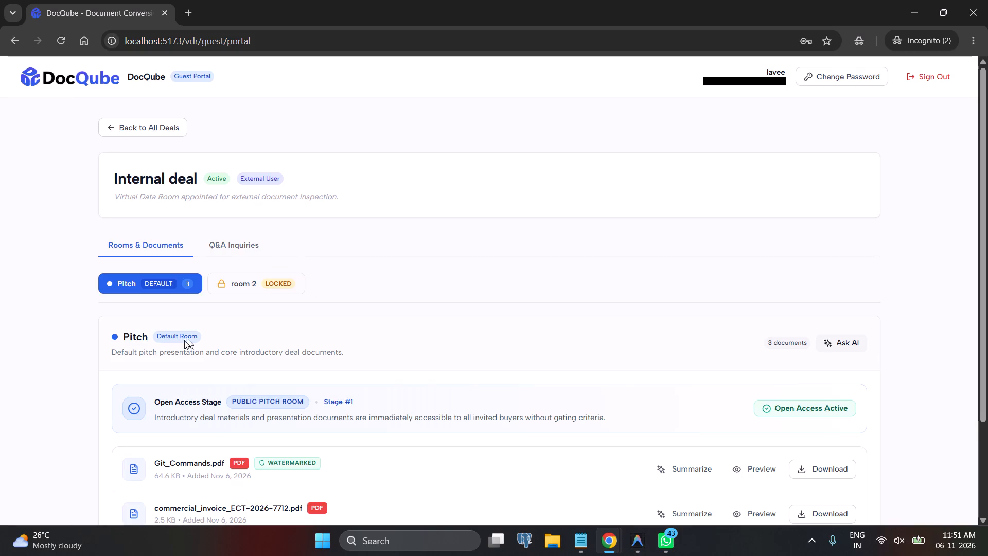
drag(122, 351, 352, 357)
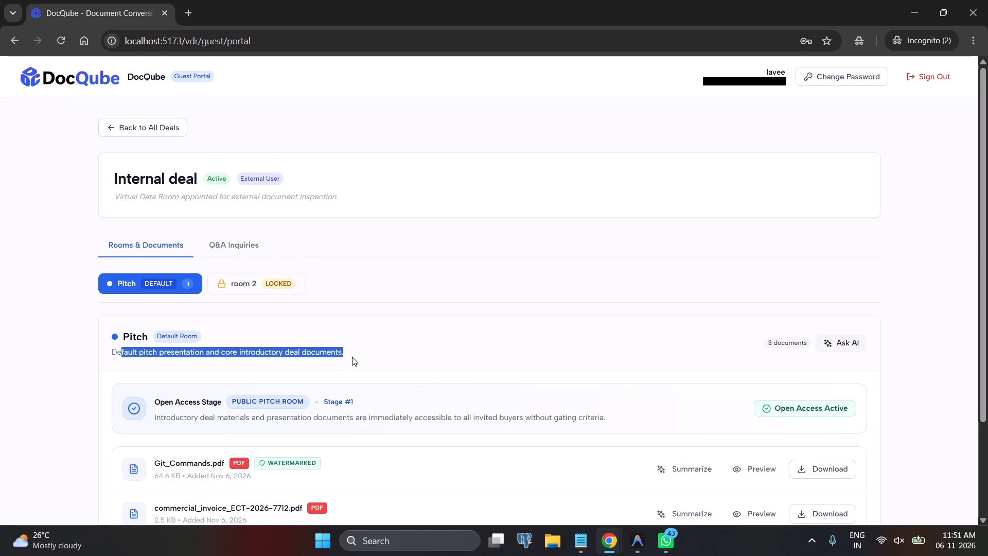
drag(352, 357, 353, 355)
click(356, 309)
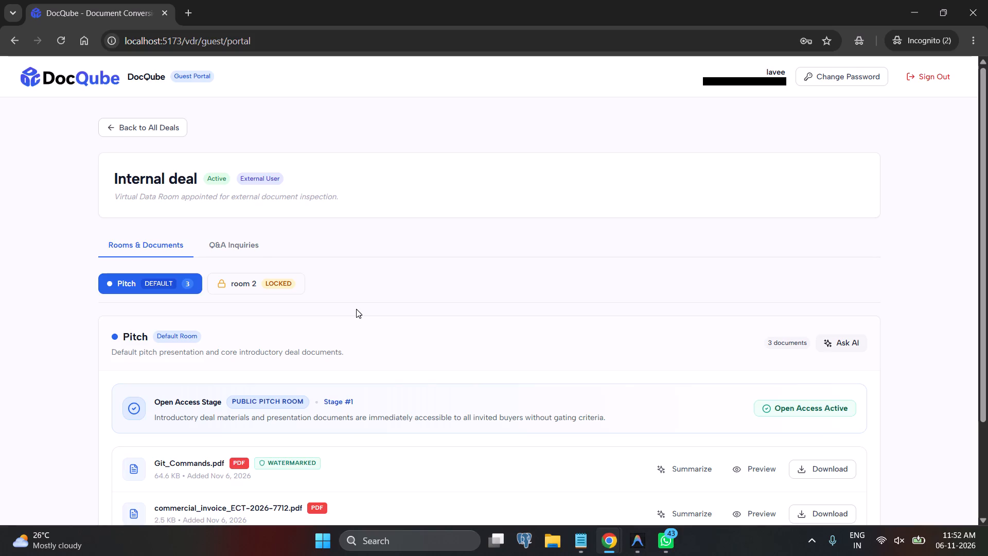
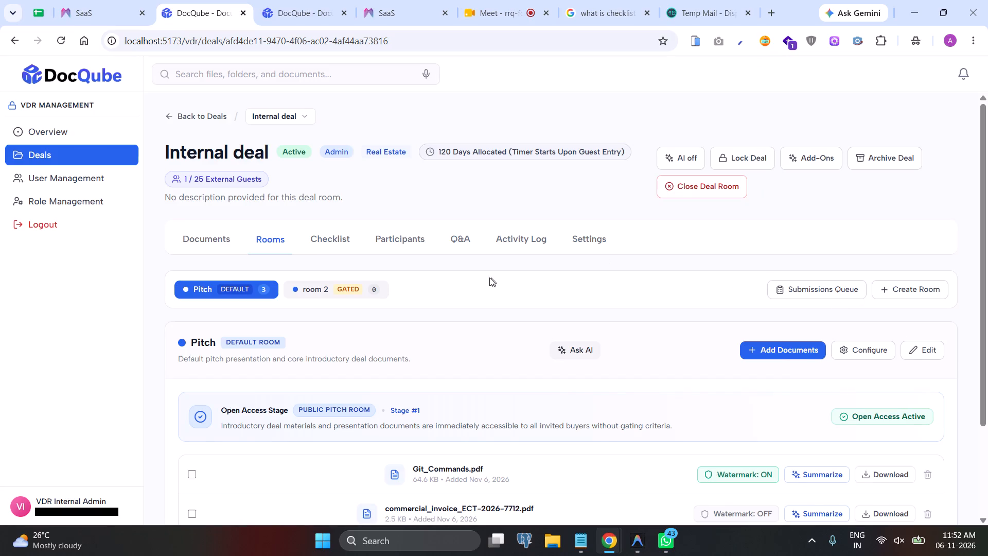
Start a new deal room named "room3" in the Internal deal and set its access gate condition to Restricted Phase.
scroll(483, 279, down, 1)
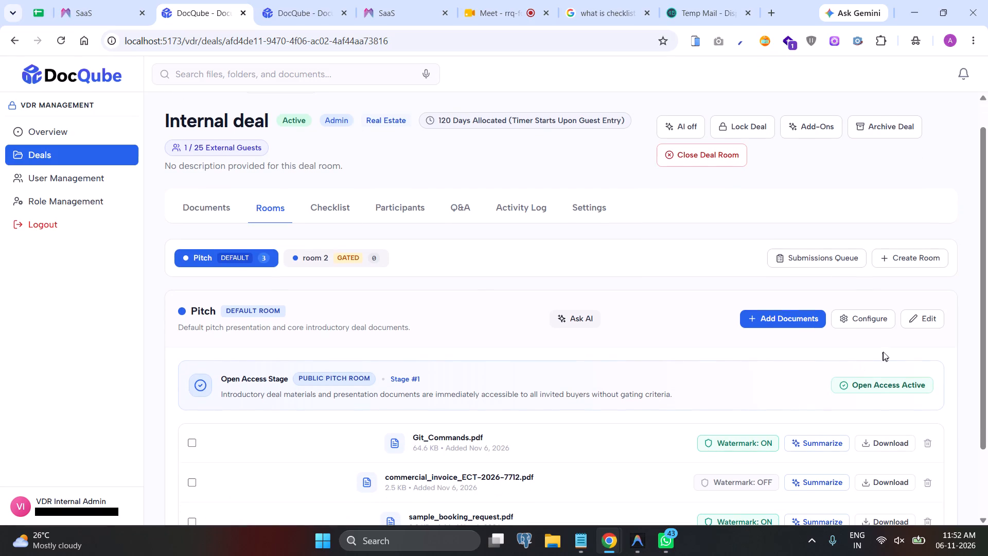
click(897, 264)
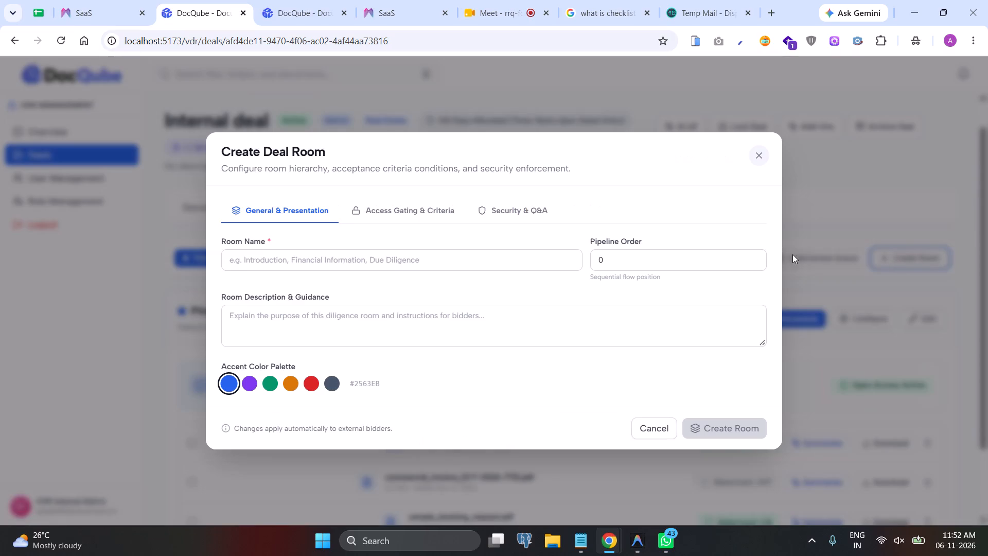
click(398, 263)
text(room3)
click(456, 212)
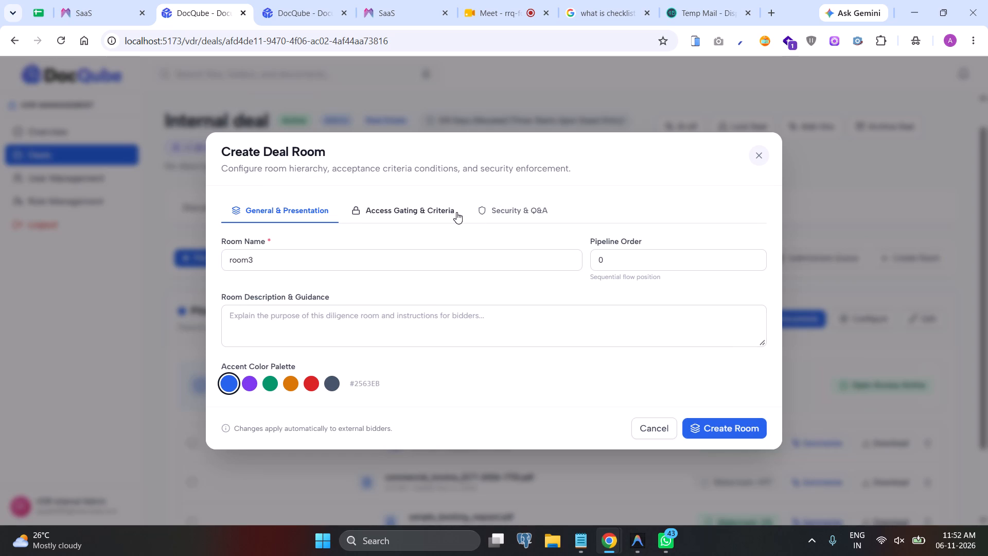
click(616, 325)
Add a mandatory Checklist / Acknowledgement criterion titled "ookay" to the acceptance criteria, save it, and create the room.
scroll(467, 302, down, 1)
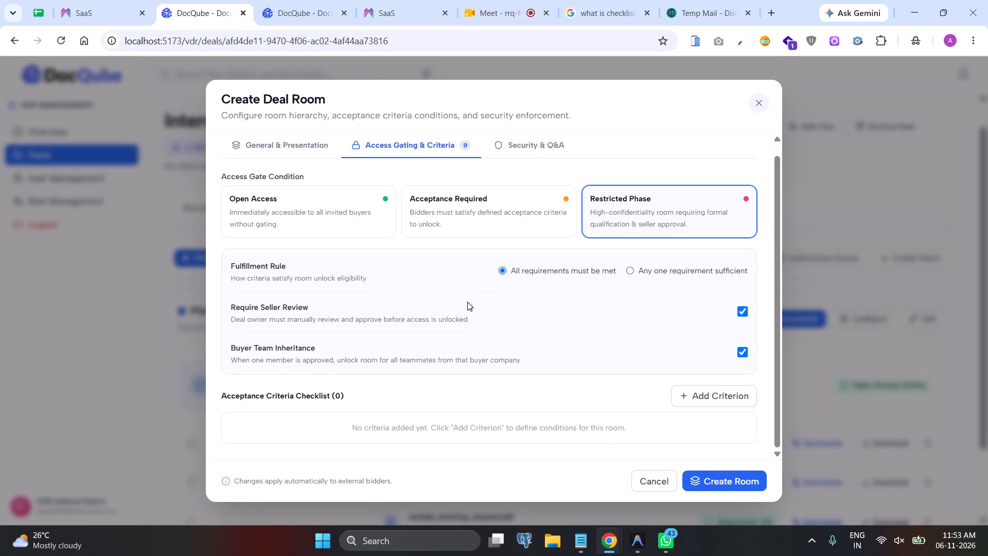
scroll(467, 302, down, 2)
click(712, 391)
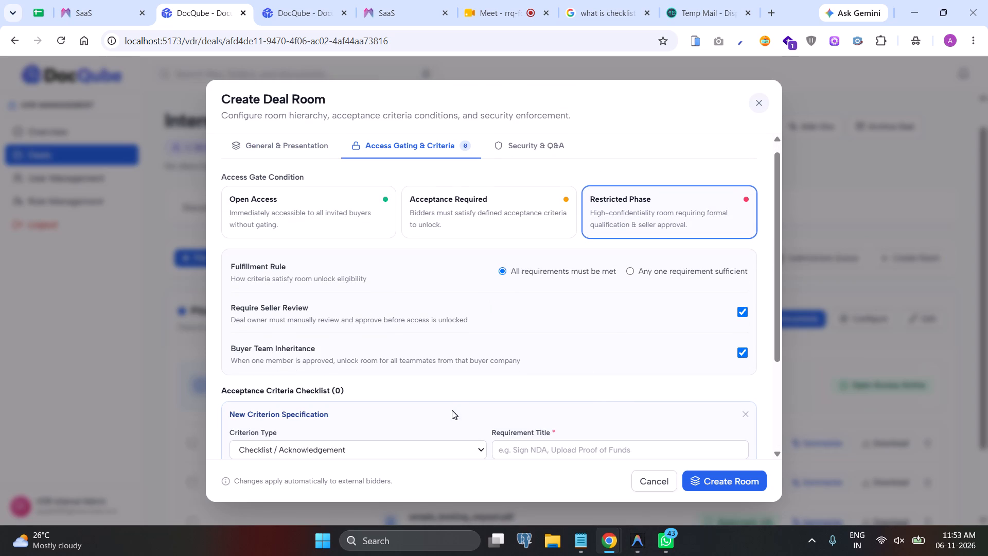
scroll(439, 426, down, 1)
click(511, 412)
text(ookak)
key(BackSpace)
key(BackSpace)
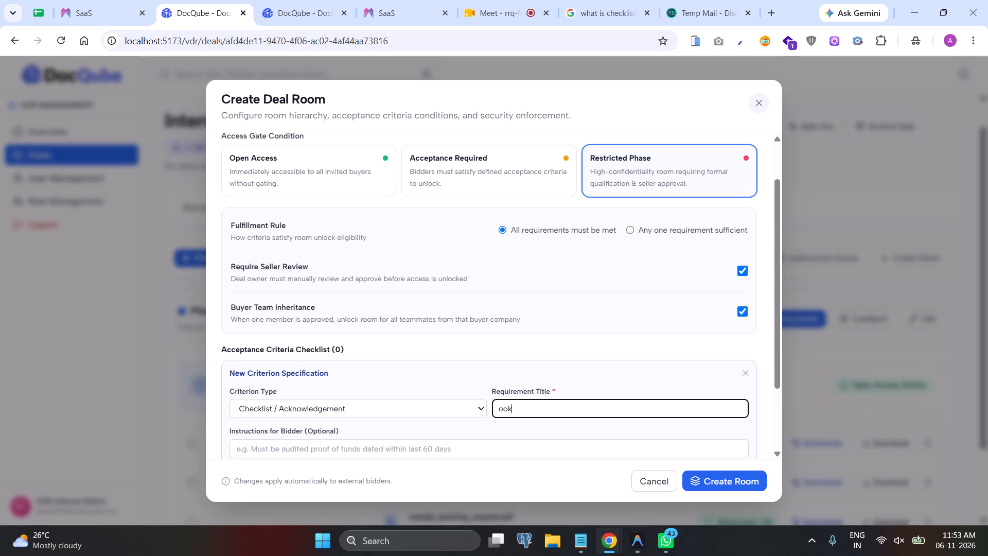
text(ay)
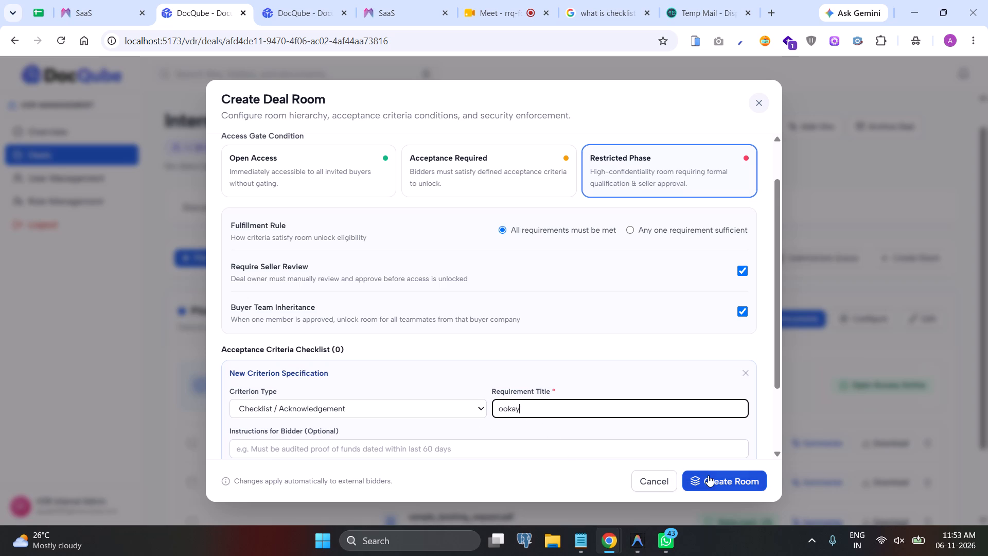
click(708, 475)
scroll(663, 401, down, 2)
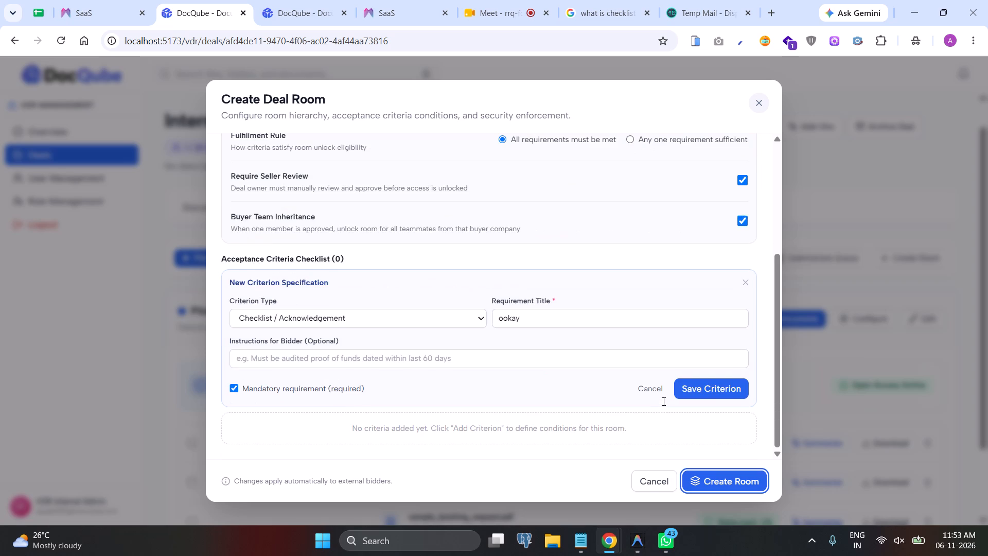
scroll(663, 401, up, 6)
scroll(663, 401, down, 2)
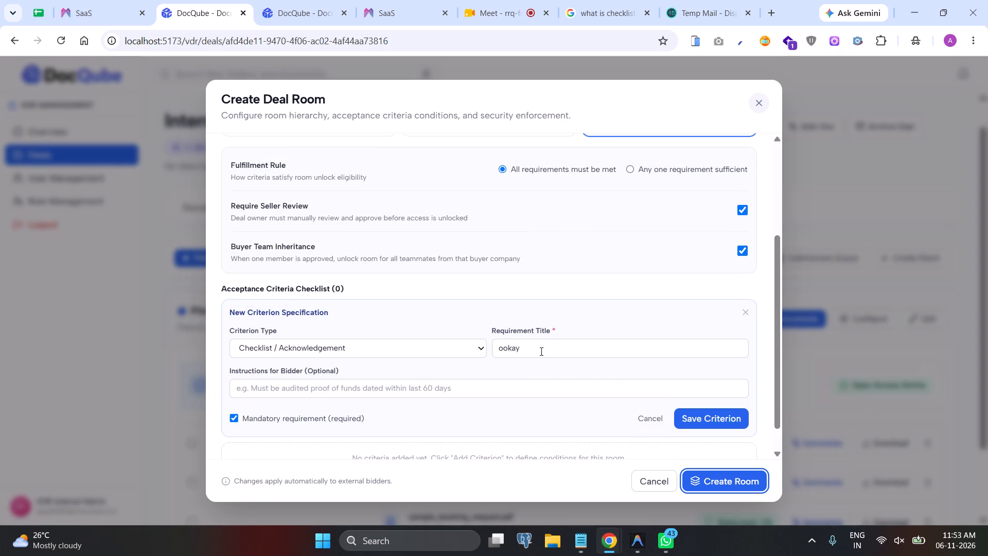
scroll(540, 351, right, 1)
click(733, 414)
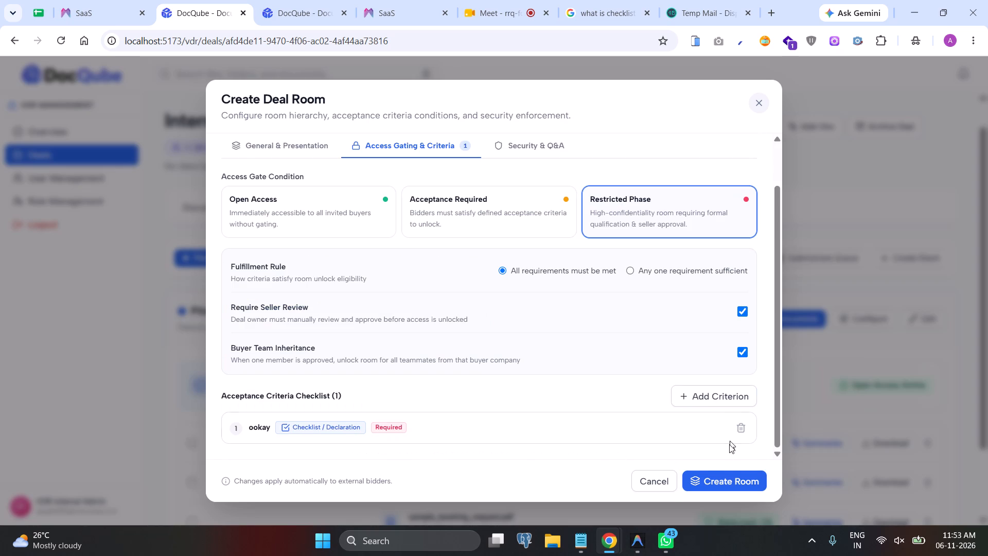
click(726, 475)
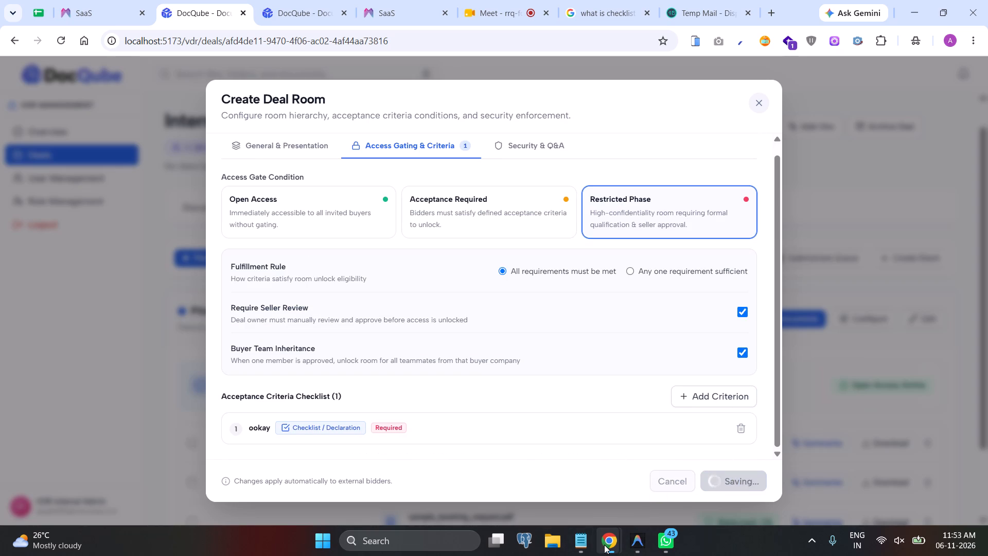
Switch to the incognito guest portal window and reopen the Internal deal from the assigned deals to reload its rooms.
click(761, 479)
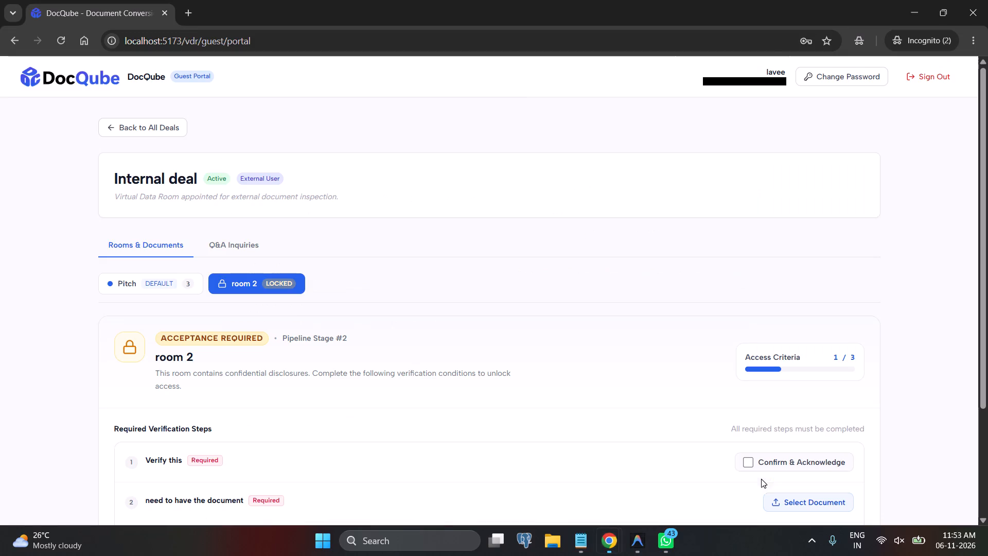
click(143, 132)
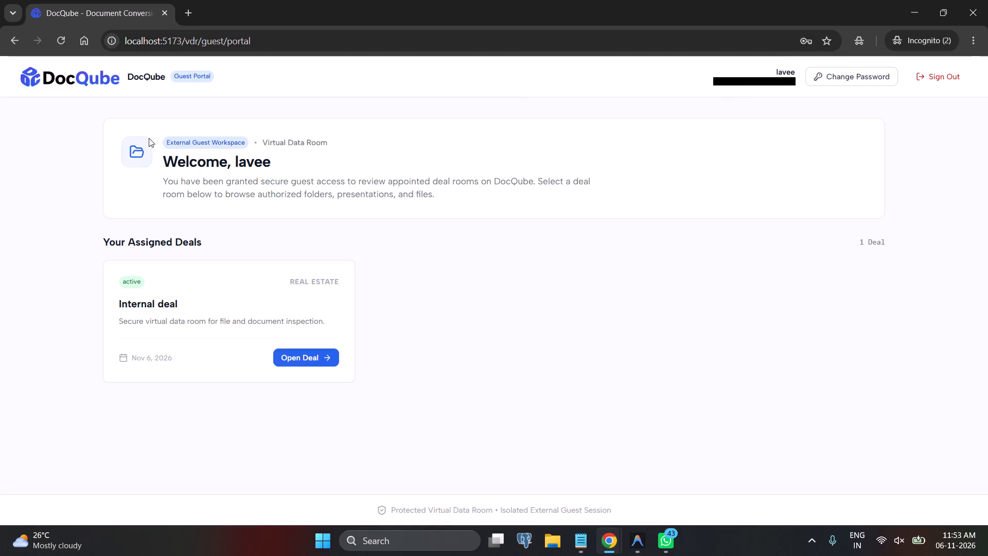
click(304, 354)
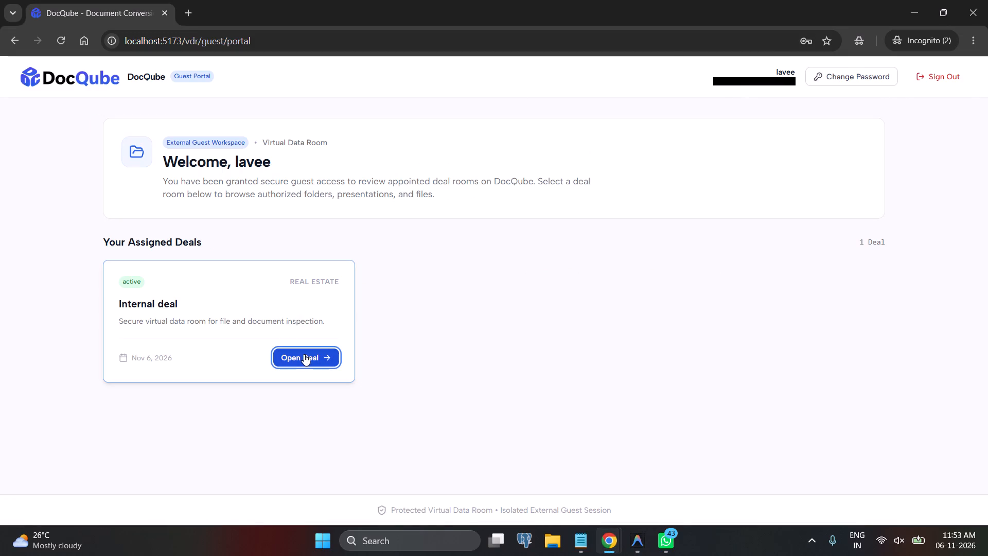
click(304, 354)
Examine the required verification steps of locked room 2, followed by those of locked room3.
click(361, 278)
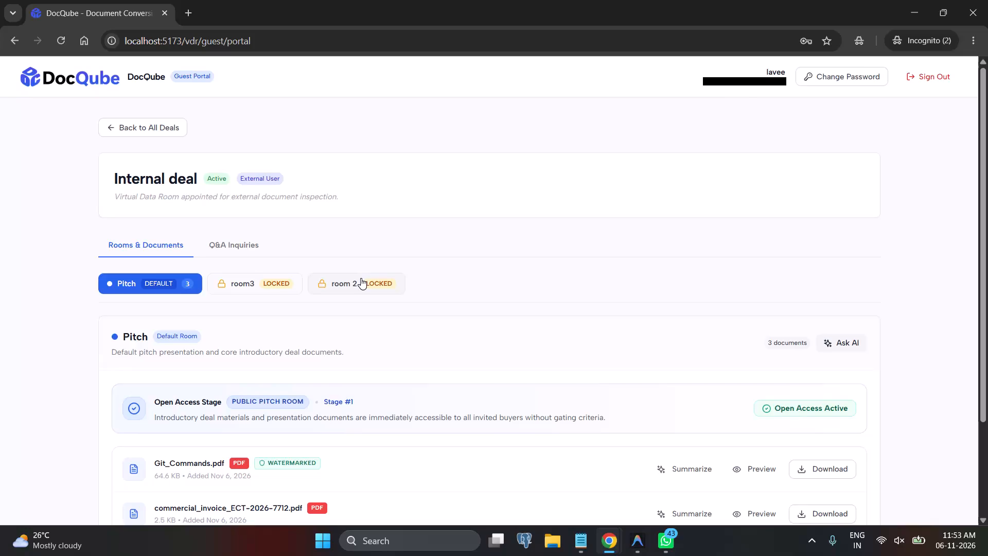
scroll(414, 300, down, 1)
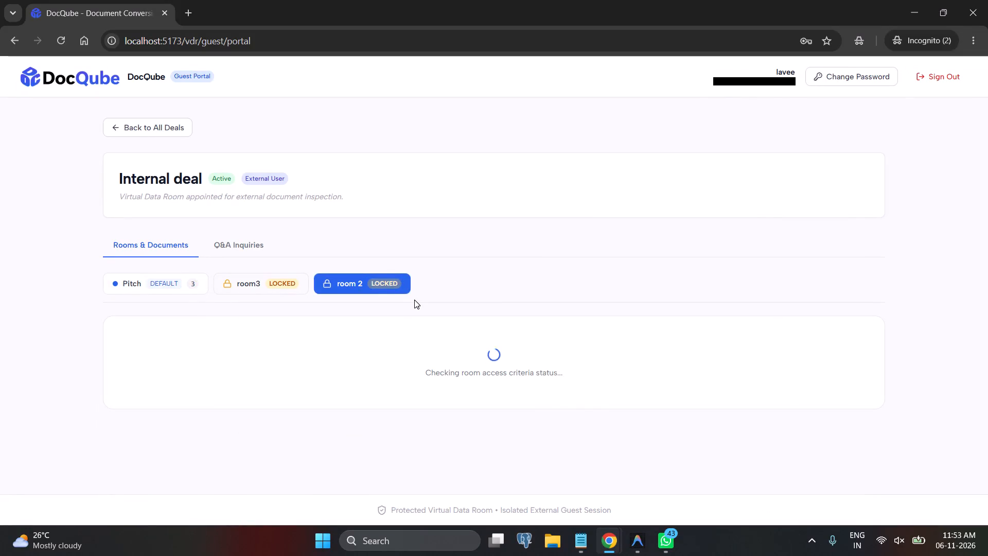
scroll(414, 300, down, 1)
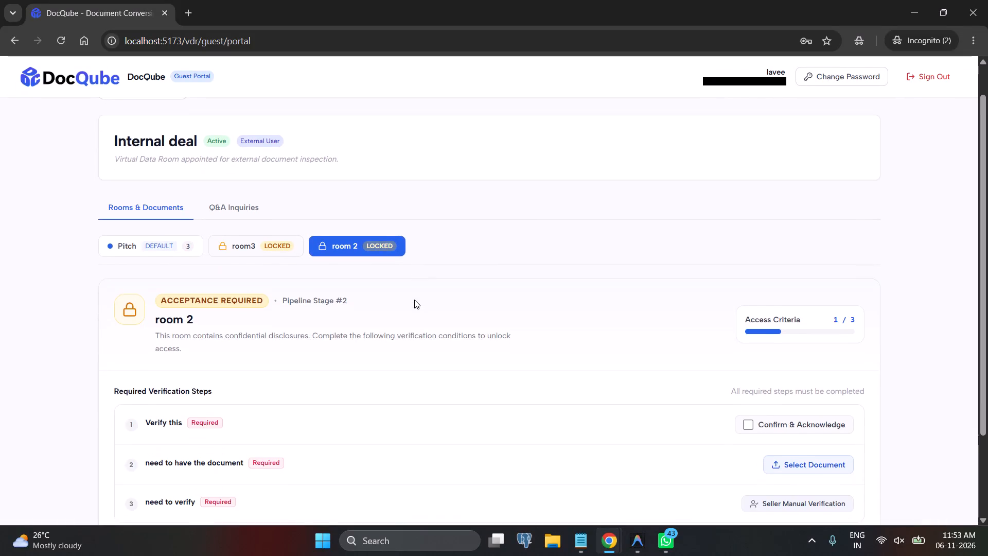
scroll(414, 300, up, 1)
click(270, 284)
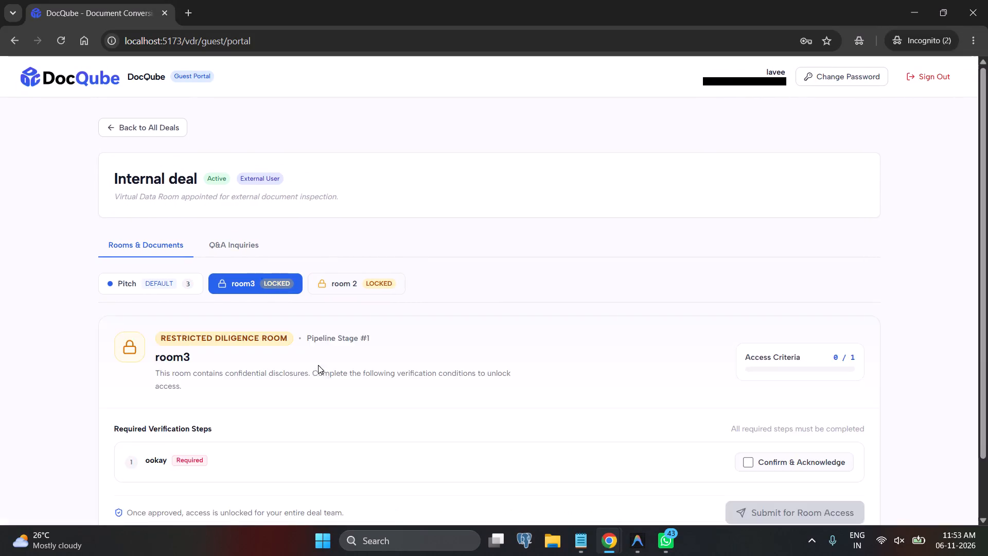
scroll(319, 360, down, 1)
scroll(319, 360, up, 1)
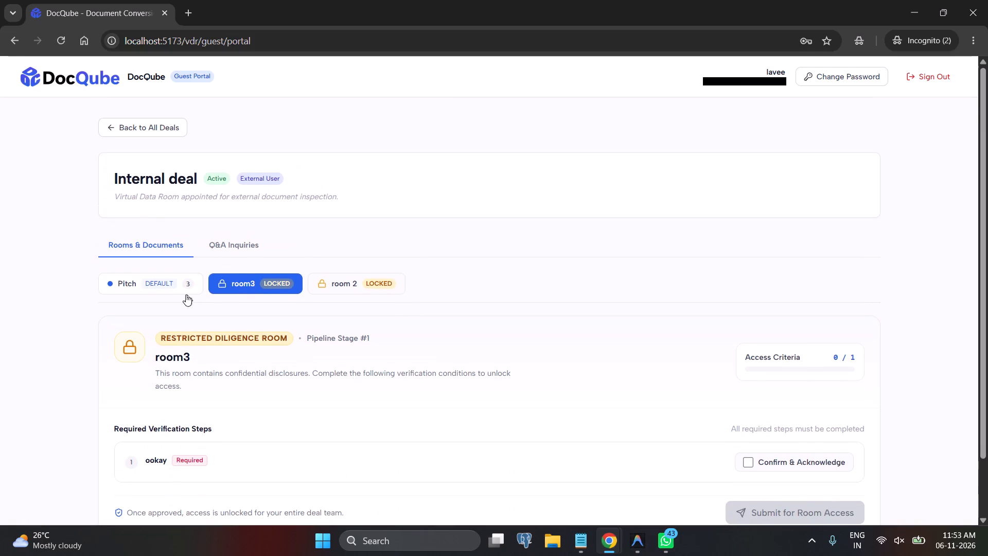
Return to the Pitch room and look over its document list.
click(177, 288)
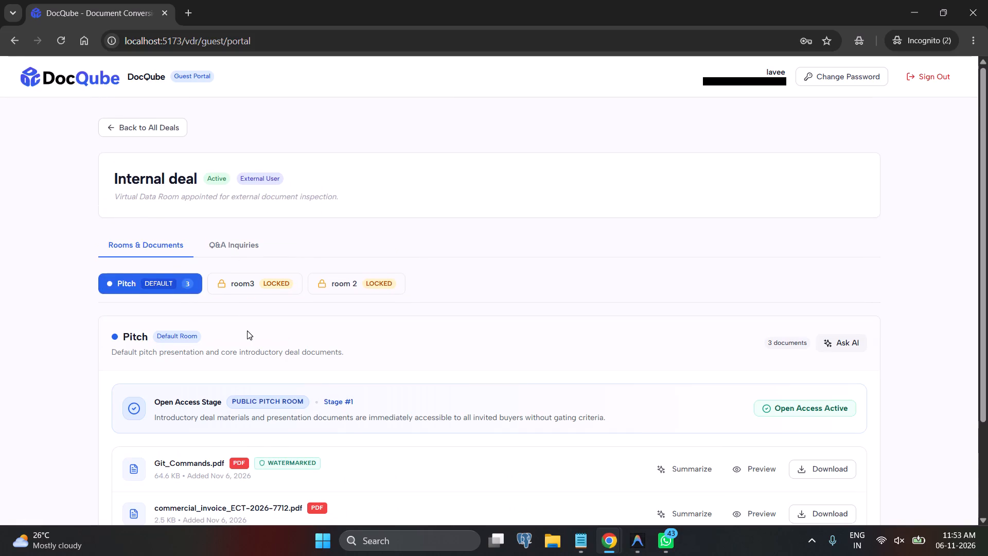
scroll(247, 331, down, 1)
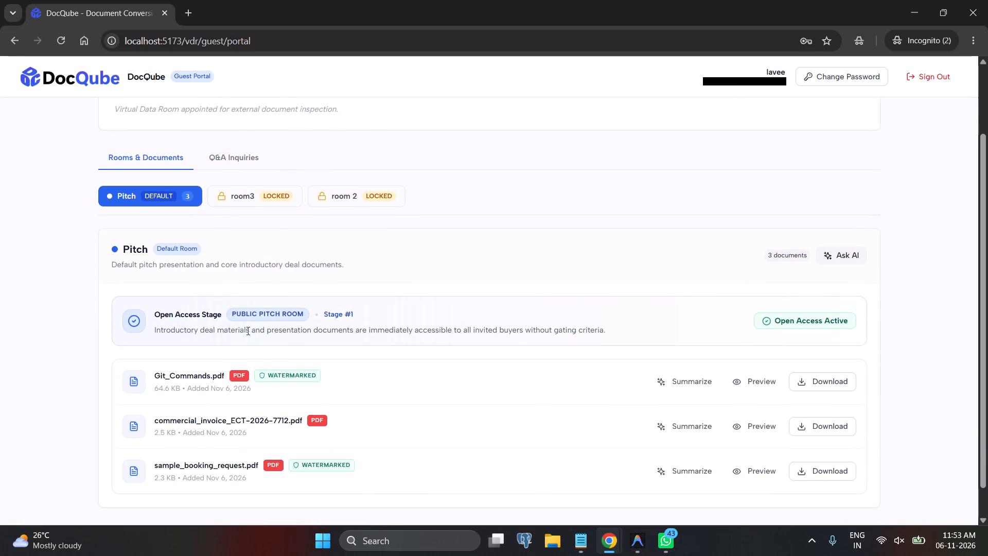
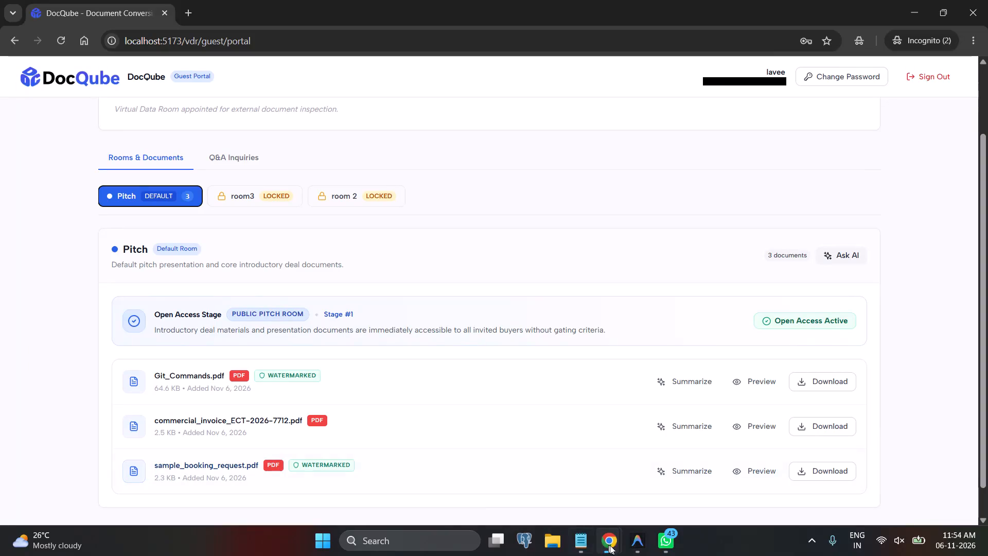
Switch from the incognito guest portal to the admin browser window showing the Internal deal's rooms.
click(417, 481)
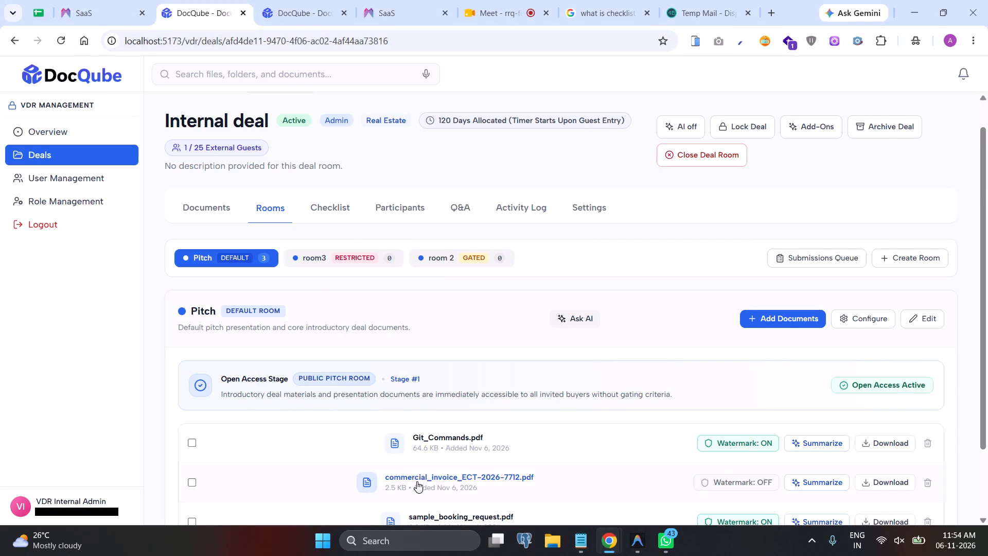
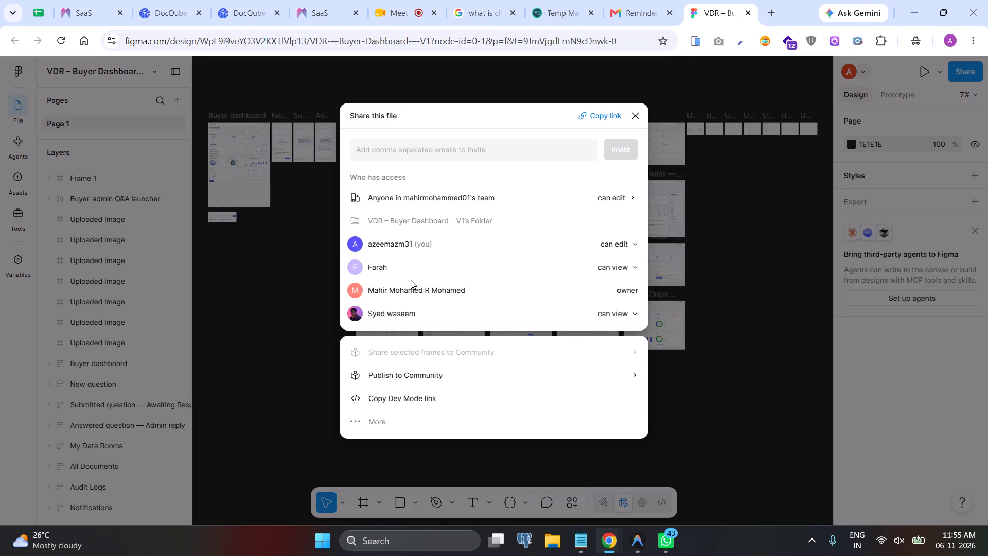
In the VDR – Buyer Dashboard – V1 file's sharing settings, enter the invitee's email address, starting with "tur".
scroll(411, 280, down, 1)
click(470, 146)
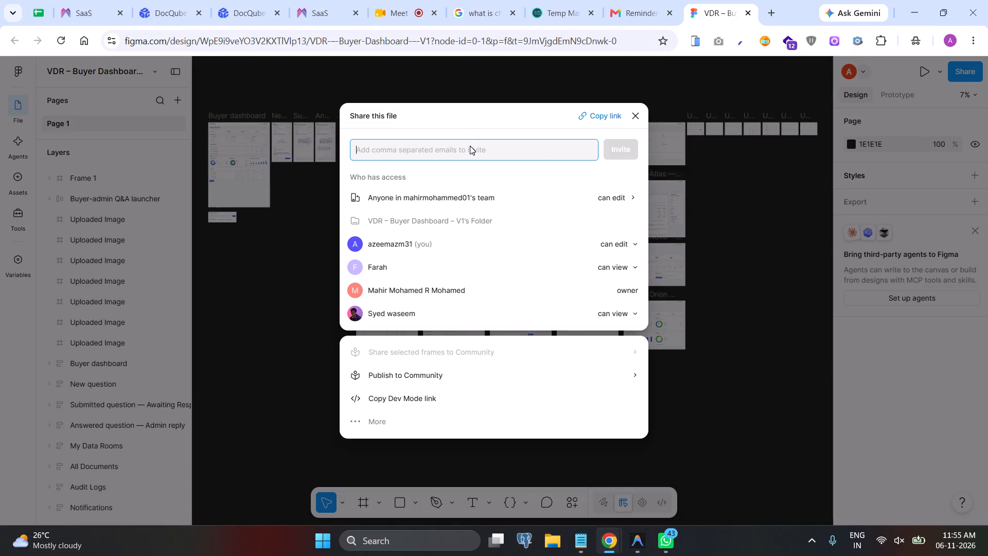
text(tur)
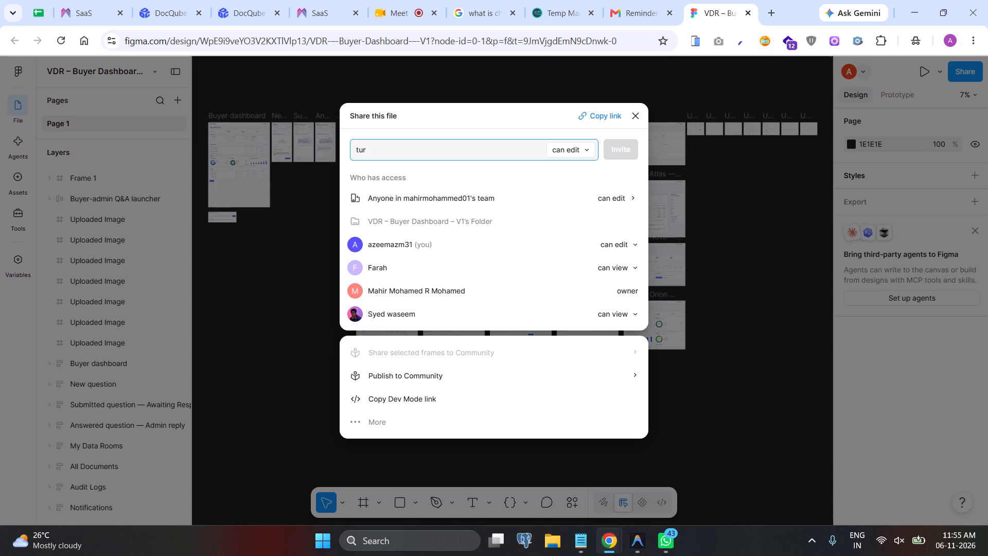
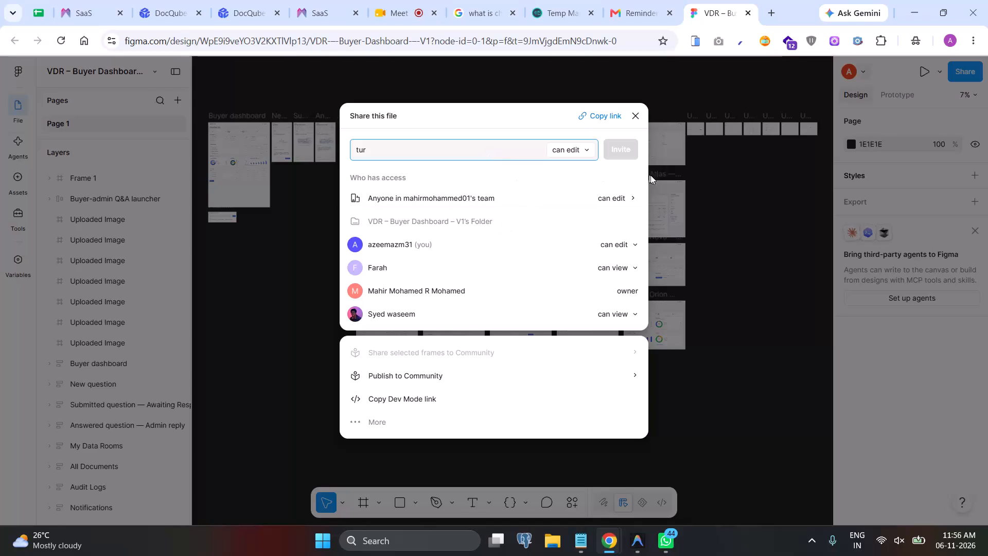
Dismiss the VDR – Buyer Dashboard – V1 file's sharing settings without sending the invitation.
click(748, 221)
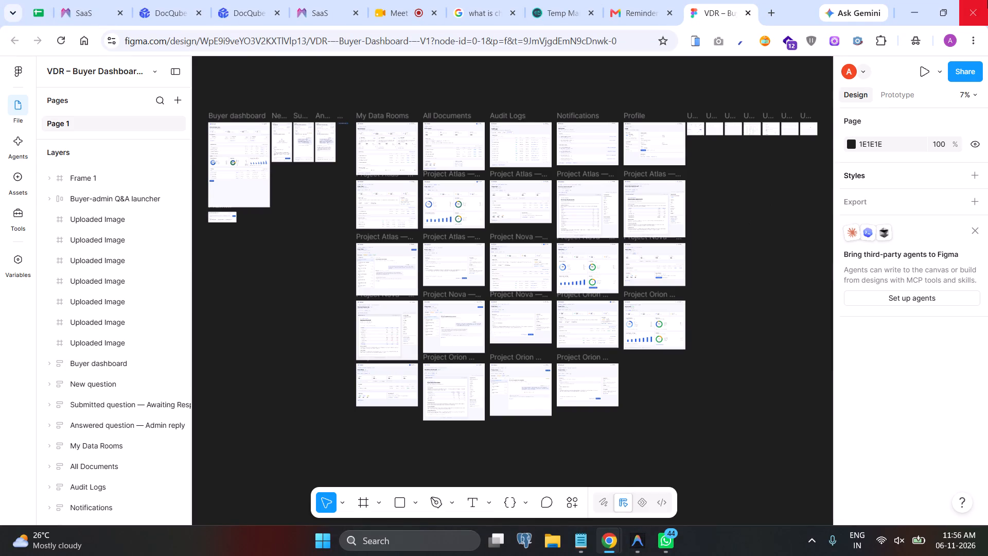